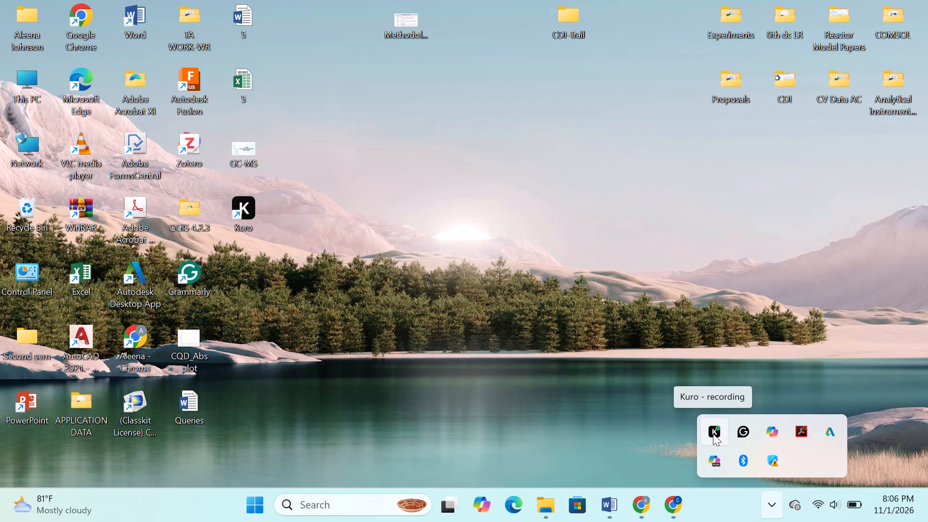
# Switch to the Corrected Draft in Word showing the NF-MCDI process diagram and read the treatment train description below it.
pyautogui.click(682, 427)
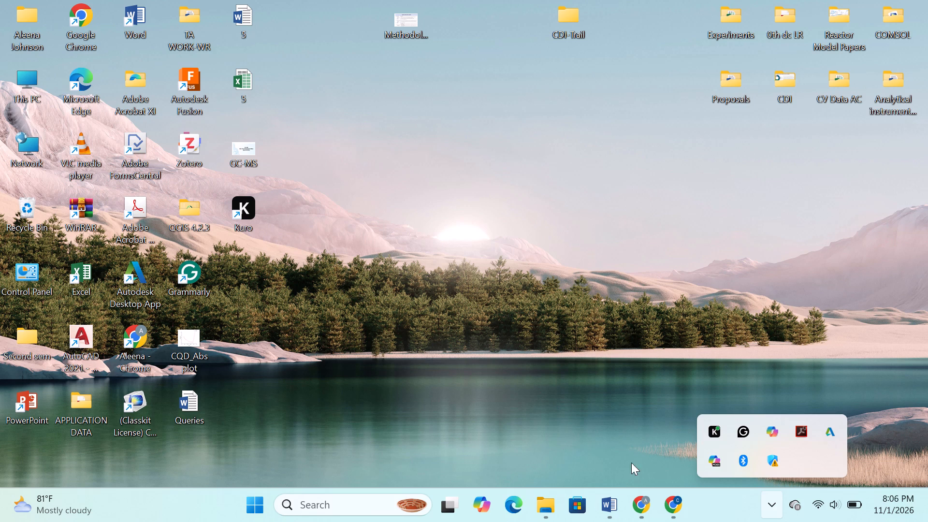
pyautogui.click(611, 507)
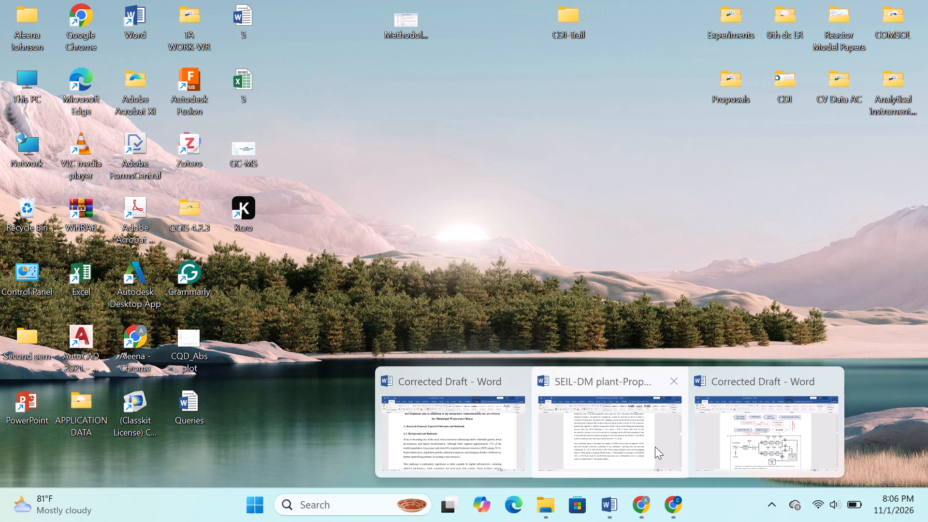
pyautogui.doubleClick(742, 416)
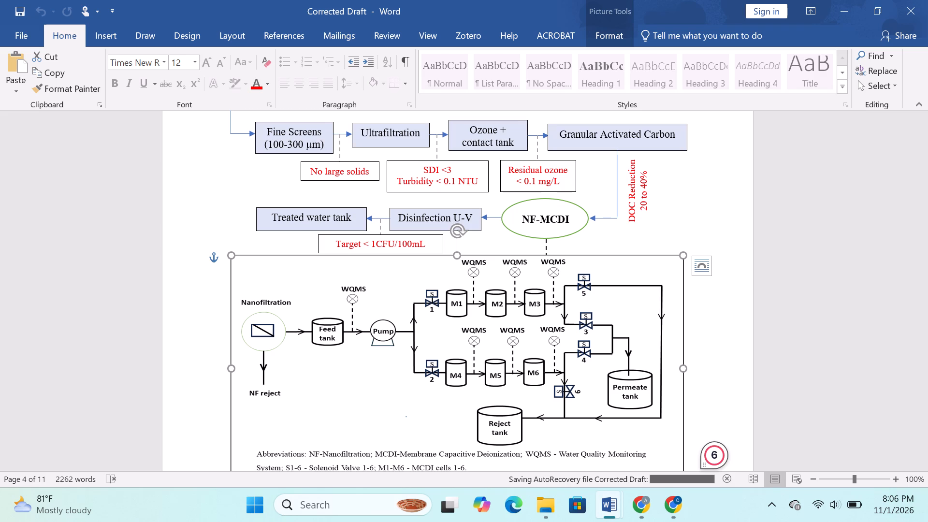
pyautogui.scroll(-13, 642, 407)
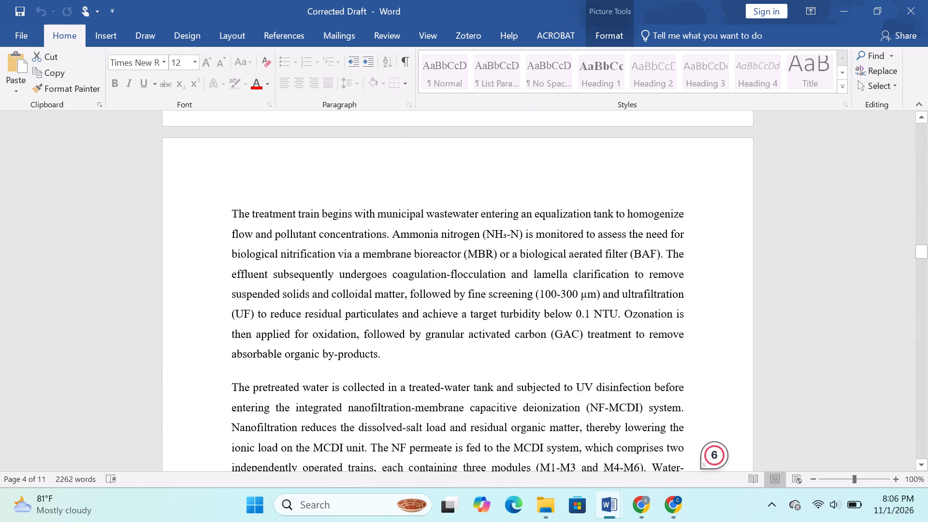
pyautogui.scroll(-9, 556, 284)
pyautogui.scroll(-5, 596, 294)
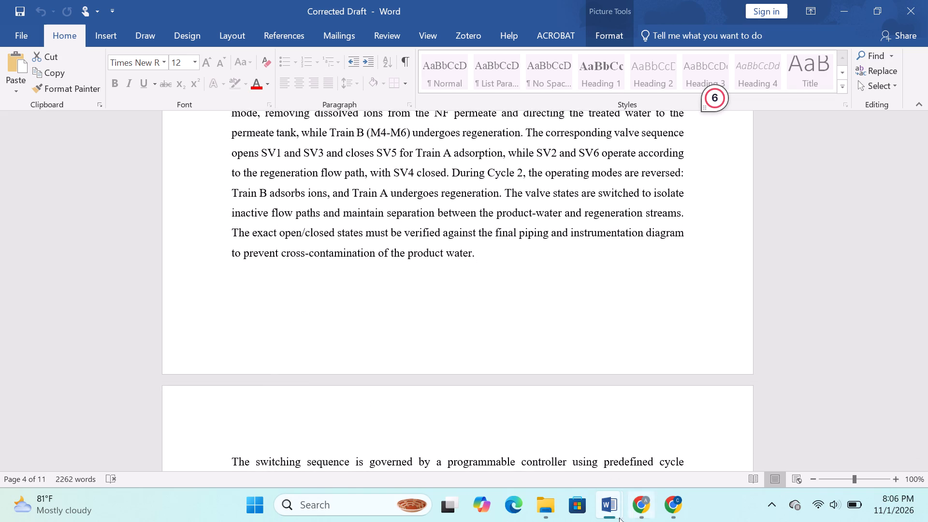
# Switch to the other Corrected Draft window and review it from the title through the objectives table to the Fig.1 schematic.
pyautogui.click(597, 505)
pyautogui.click(453, 442)
pyautogui.scroll(4, 428, 275)
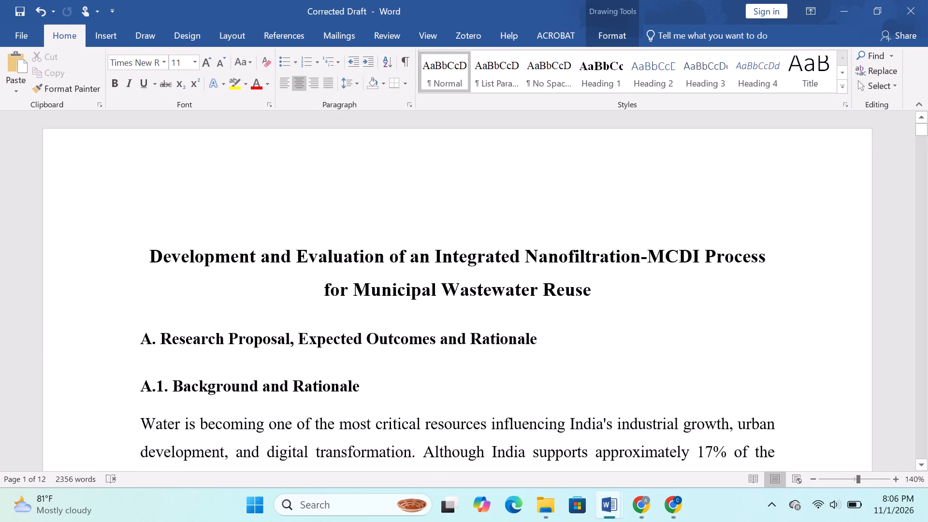
pyautogui.keyDown('ctrl'); pyautogui.scroll(-6, 428, 275); pyautogui.keyUp('ctrl')
pyautogui.scroll(2, 428, 275)
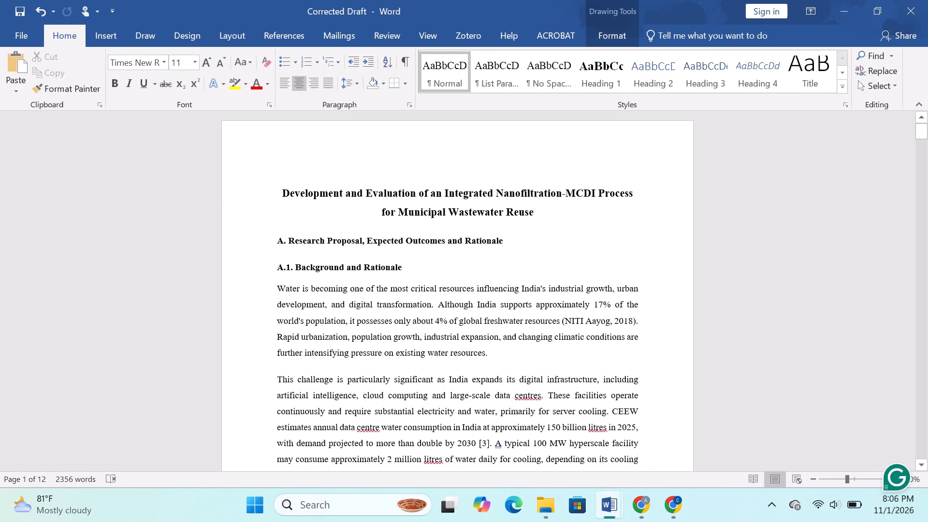
pyautogui.scroll(-20, 428, 275)
pyautogui.scroll(-11, 428, 275)
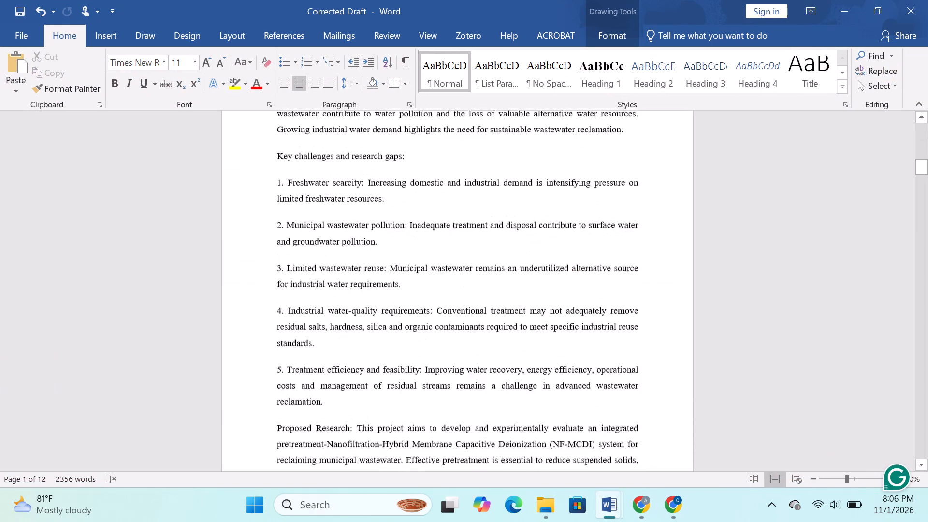
pyautogui.scroll(-4, 428, 275)
pyautogui.scroll(4, 429, 275)
pyautogui.scroll(-18, 429, 275)
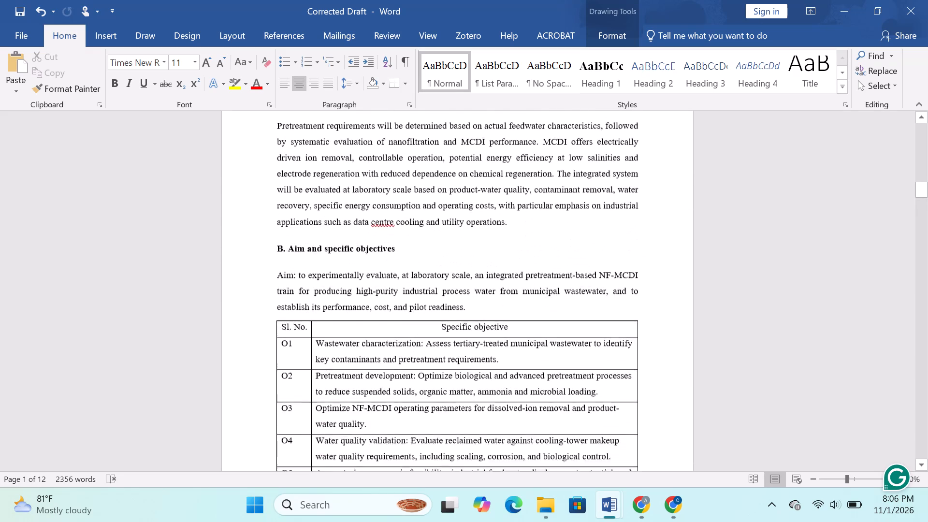
pyautogui.scroll(-1, 431, 275)
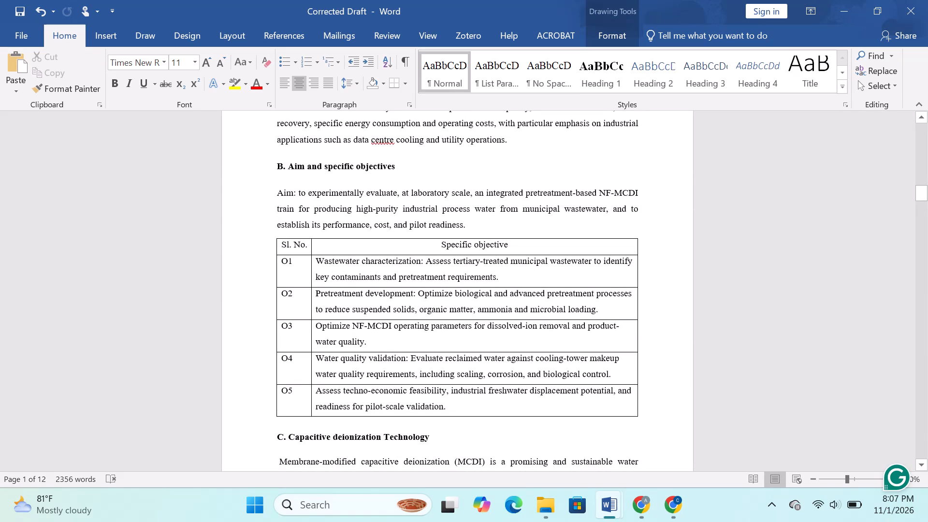
pyautogui.scroll(-2, 275, 207)
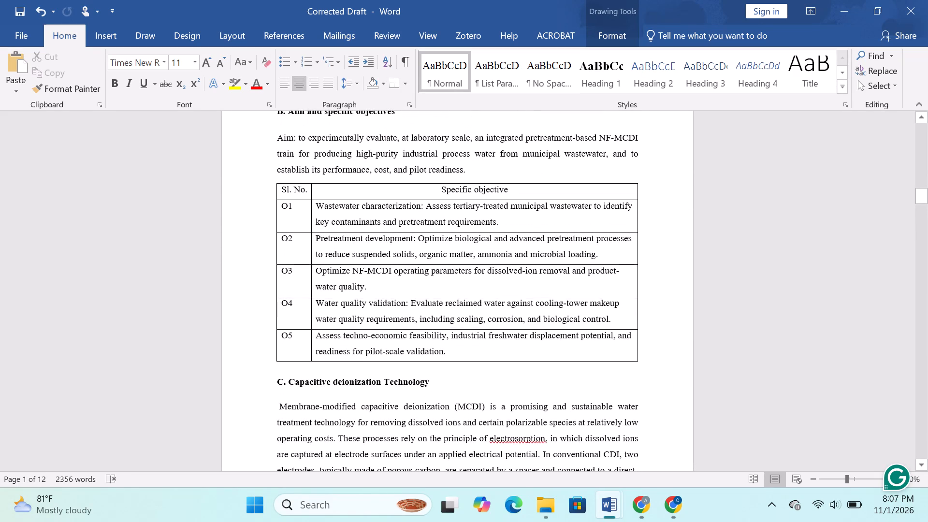
pyautogui.scroll(-5, 369, 325)
pyautogui.scroll(-16, 324, 327)
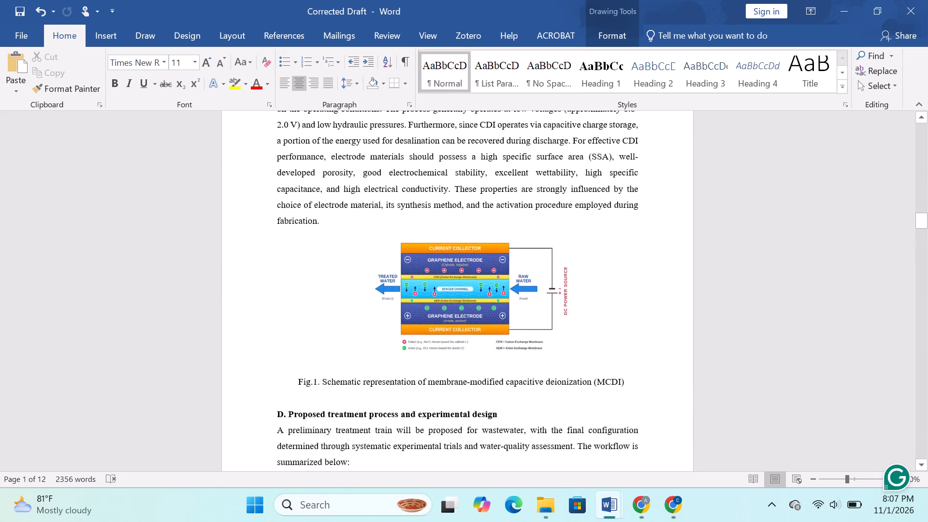
pyautogui.scroll(-3, 324, 327)
pyautogui.scroll(4, 371, 319)
# Enlarge the Fig.1 MCDI schematic and centre it between the paragraph above and its caption.
pyautogui.click(438, 313)
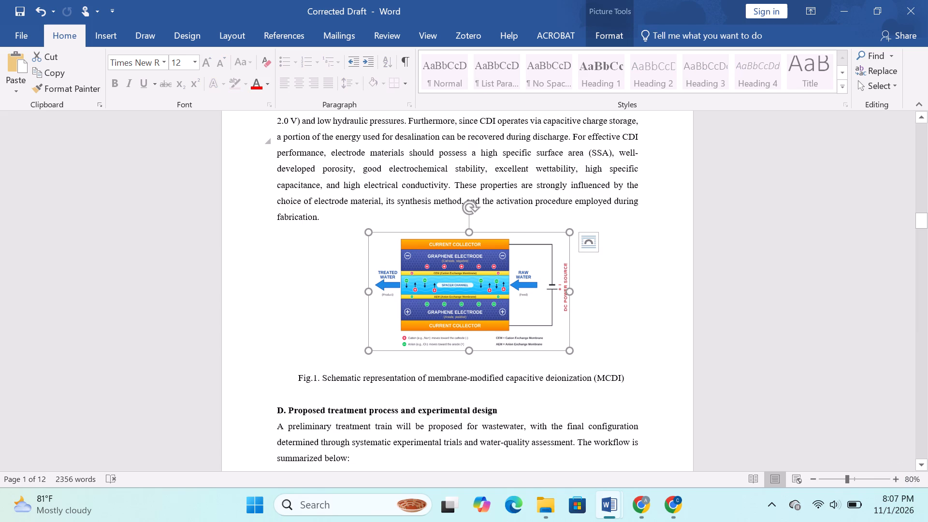
pyautogui.moveTo(370, 235); pyautogui.dragTo(356, 217)
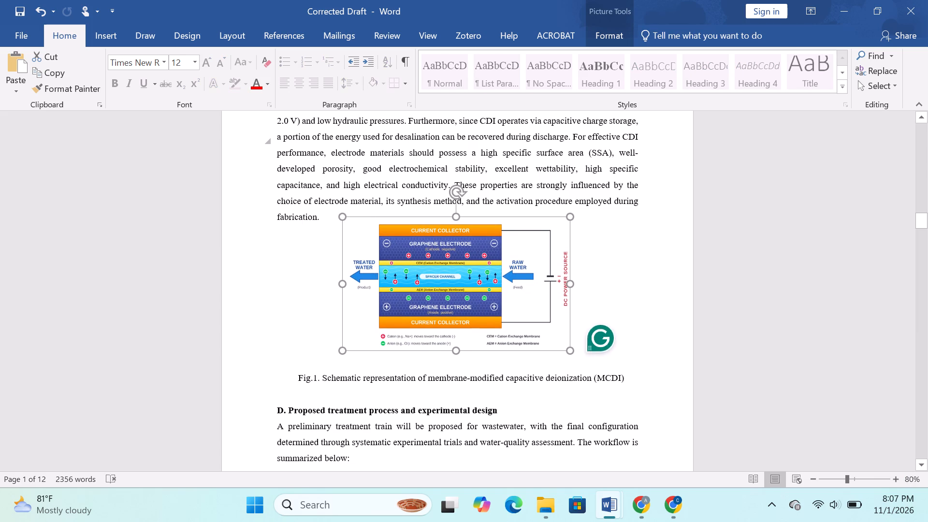
pyautogui.moveTo(468, 271); pyautogui.dragTo(475, 277)
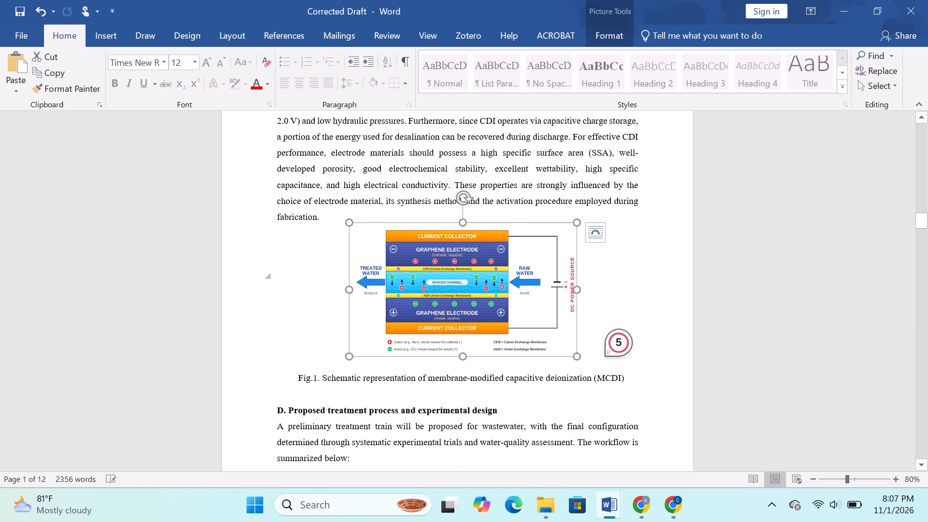
pyautogui.moveTo(472, 272); pyautogui.dragTo(464, 268)
pyautogui.click(460, 217)
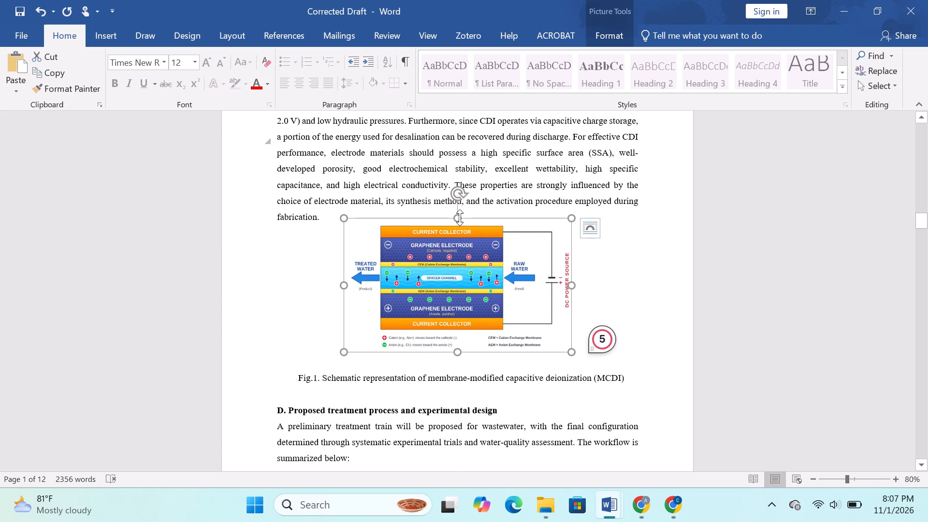
# Stretch the Fig.1 schematic taller and wider, recentre it on the page above its caption, and trim its height from the upper edge.
pyautogui.moveTo(462, 354); pyautogui.dragTo(463, 364)
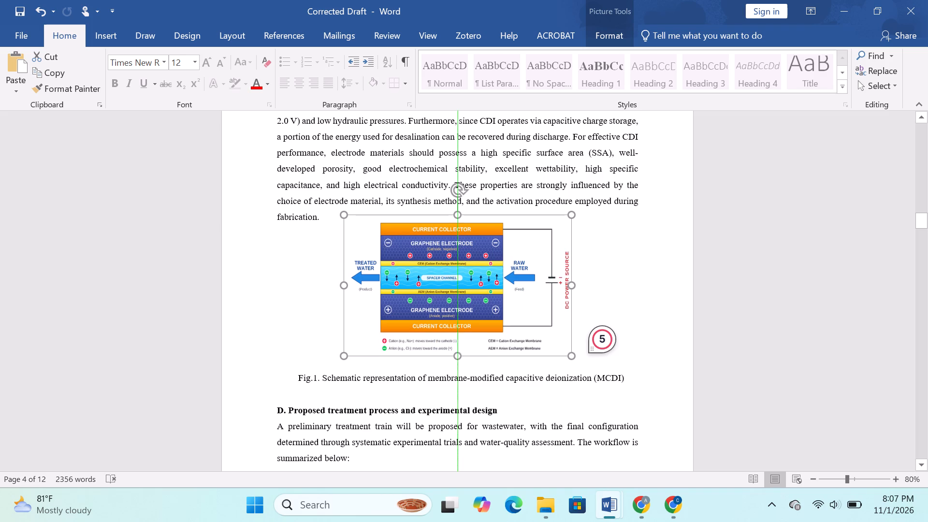
pyautogui.moveTo(463, 364); pyautogui.dragTo(463, 367)
pyautogui.moveTo(345, 286); pyautogui.dragTo(342, 290)
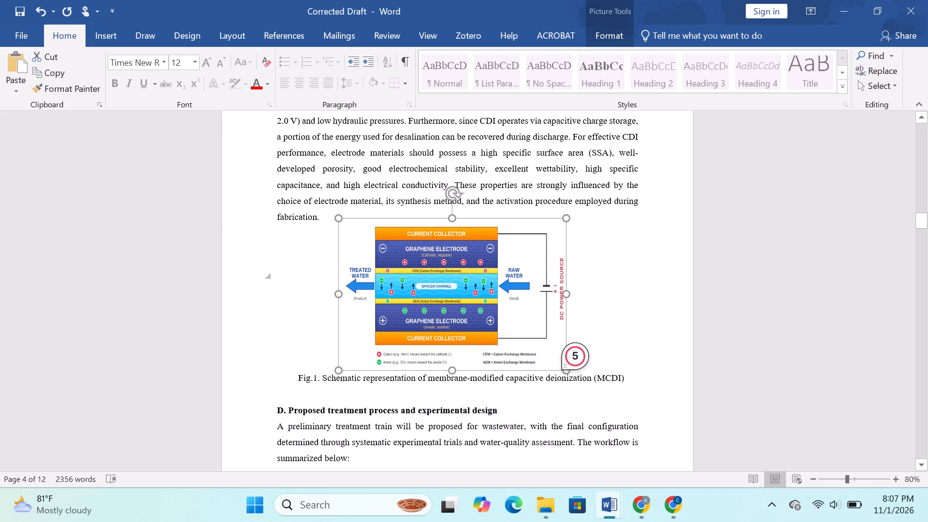
pyautogui.moveTo(342, 290); pyautogui.dragTo(346, 280)
pyautogui.moveTo(339, 286); pyautogui.dragTo(316, 287)
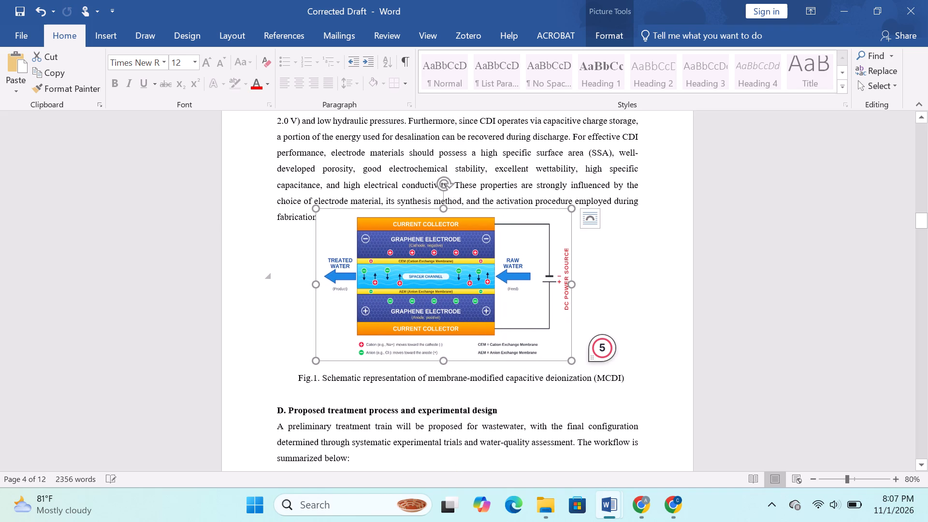
pyautogui.moveTo(523, 293); pyautogui.dragTo(540, 300)
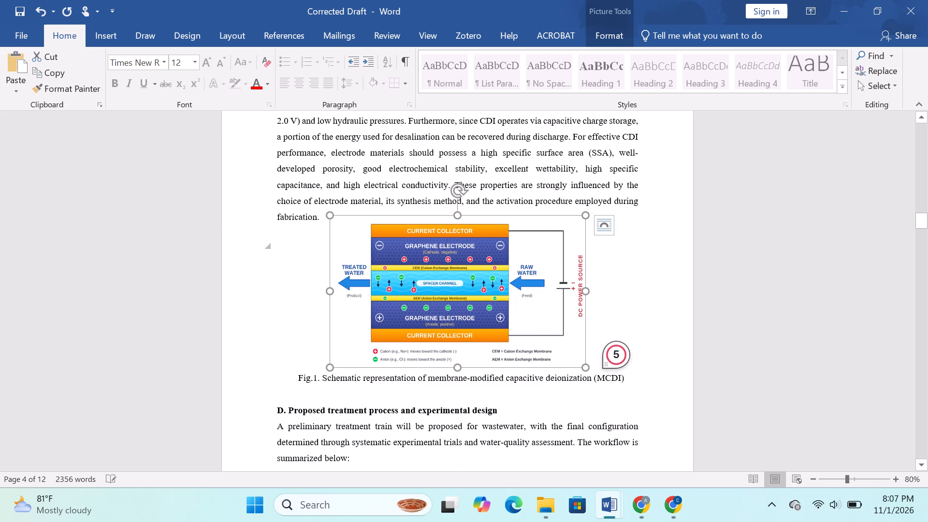
pyautogui.click(460, 210)
pyautogui.click(459, 220)
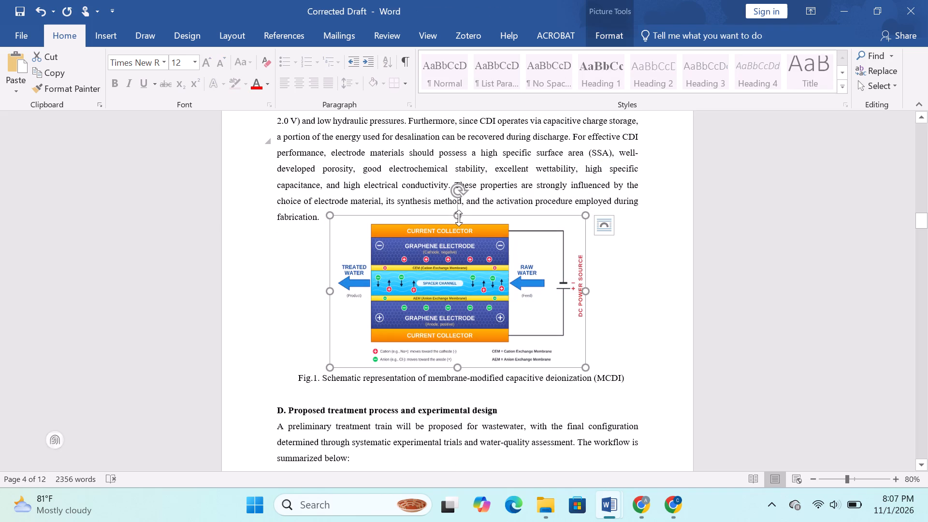
pyautogui.moveTo(458, 217); pyautogui.dragTo(460, 228)
# Examine the treatment train flowchart and the NF-MCDI process diagram in section D.
pyautogui.scroll(-10, 492, 294)
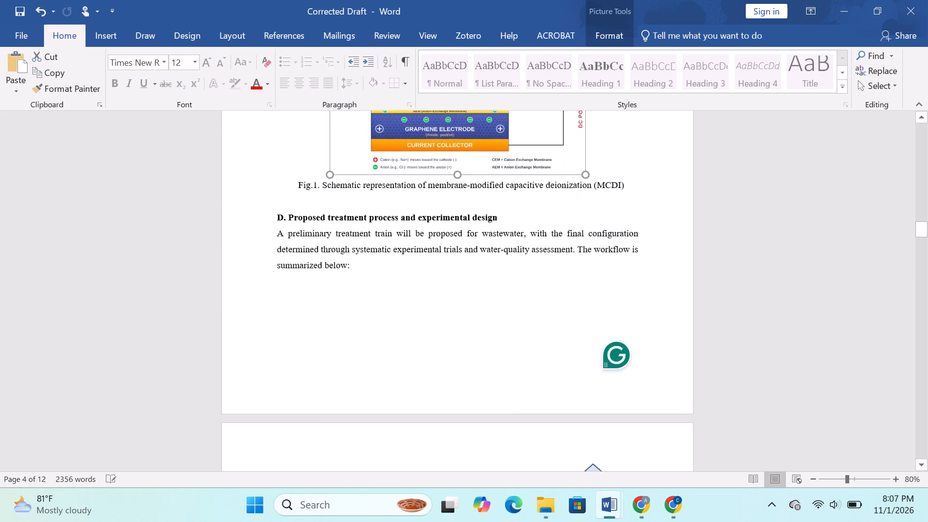
pyautogui.scroll(-10, 497, 299)
pyautogui.scroll(2, 497, 299)
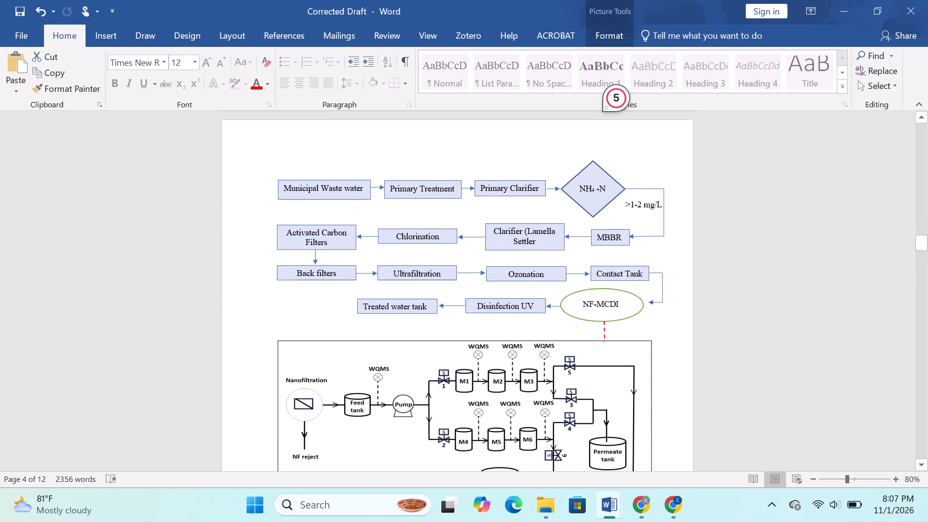
pyautogui.scroll(-6, 503, 340)
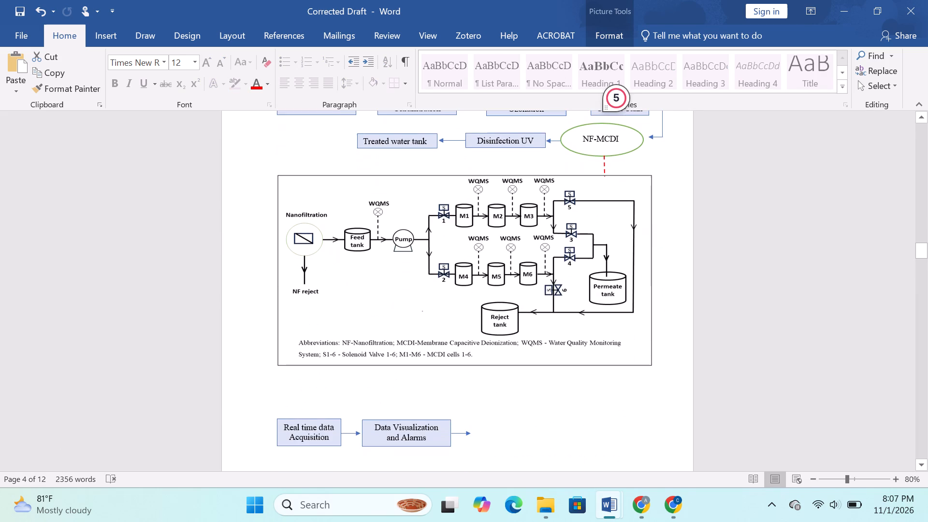
# Find the CDI_Global_Market_Size_Slide presentation in the Downloads folder in File Explorer, open it to check its content, and close it.
pyautogui.click(547, 513)
pyautogui.click(513, 482)
pyautogui.click(492, 464)
pyautogui.scroll(3, 222, 307)
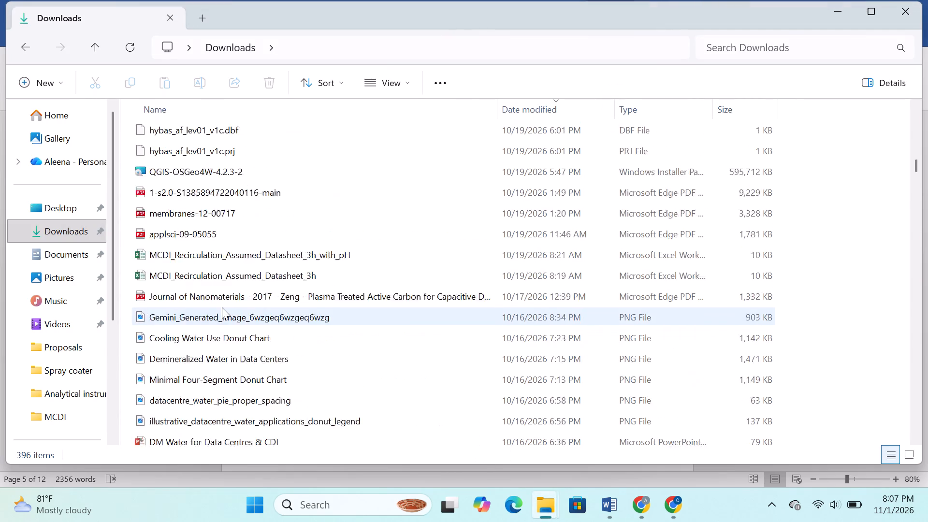
pyautogui.scroll(15, 222, 307)
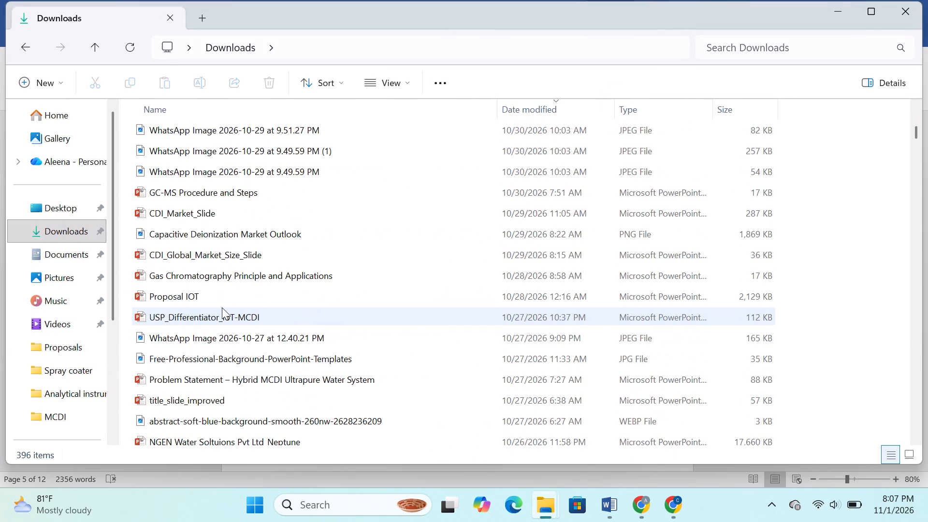
pyautogui.scroll(2, 222, 307)
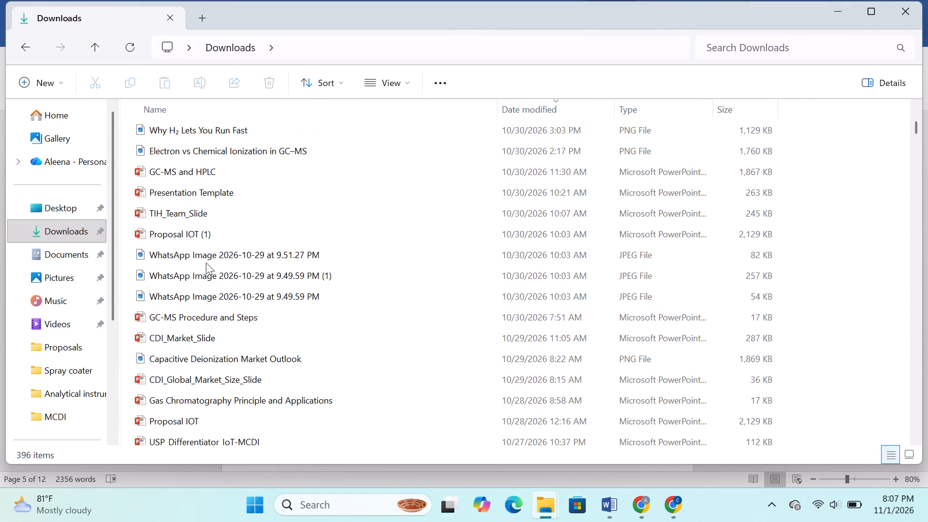
pyautogui.scroll(10, 206, 265)
pyautogui.scroll(-1, 206, 241)
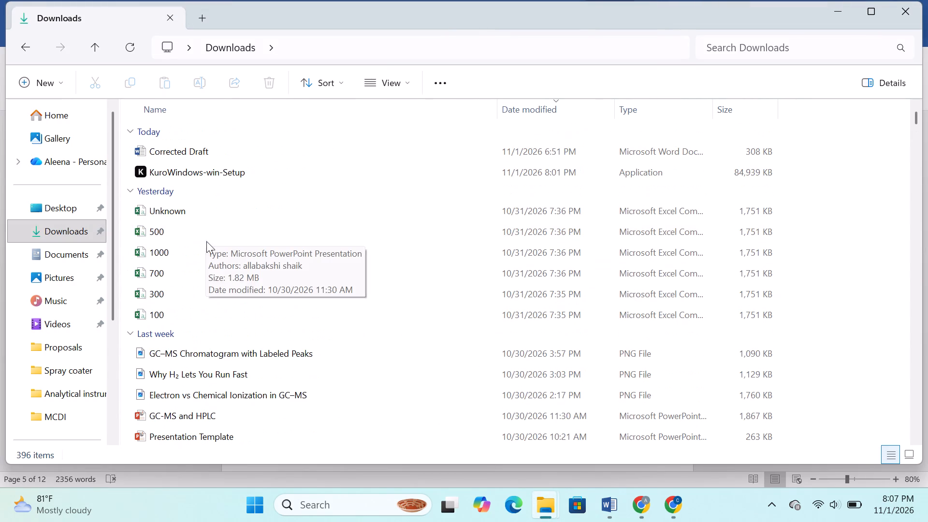
pyautogui.scroll(-1, 227, 359)
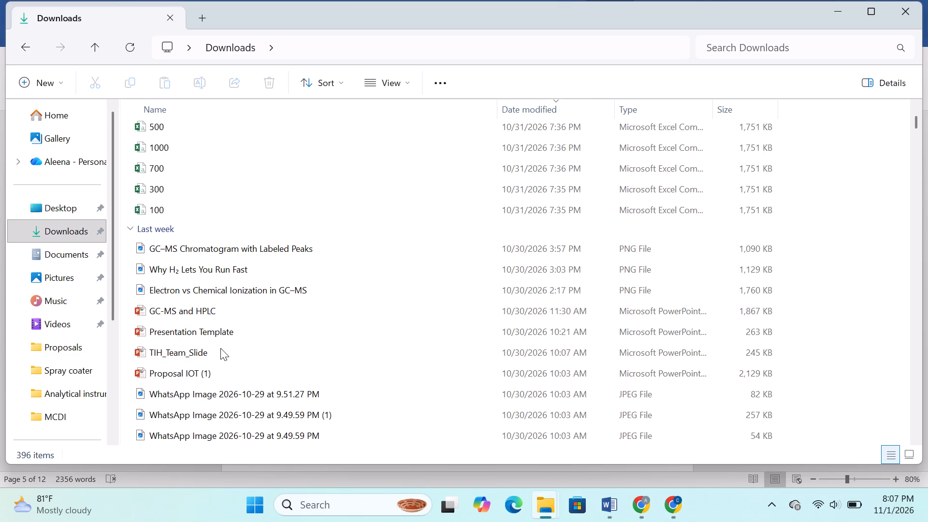
pyautogui.scroll(-3, 227, 391)
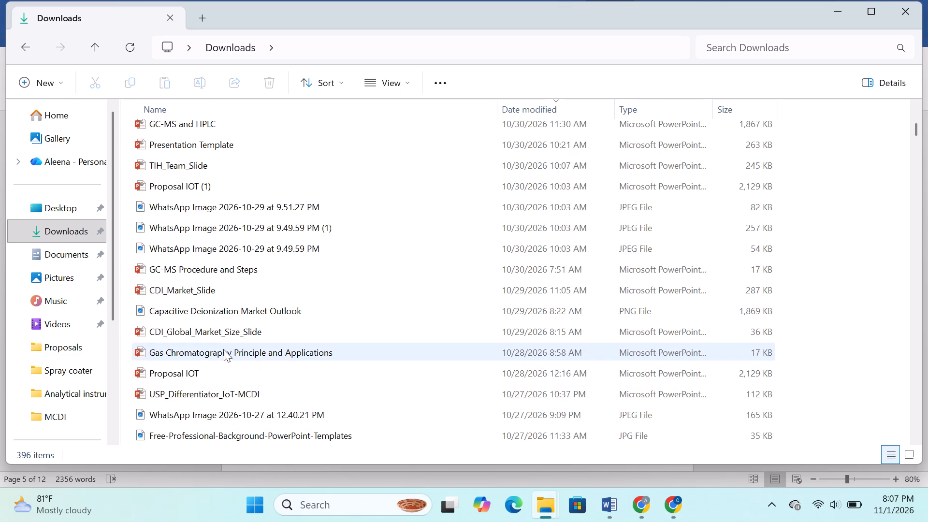
pyautogui.doubleClick(219, 332)
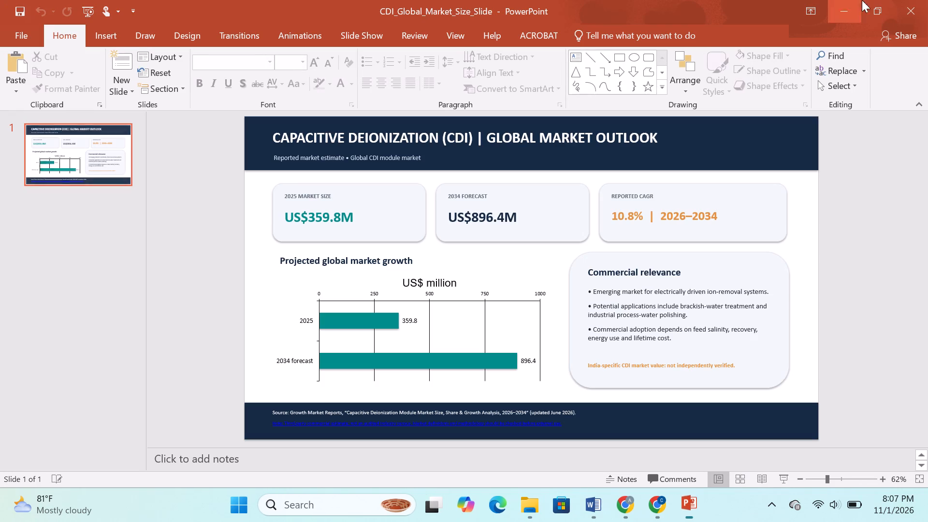
pyautogui.click(919, 0)
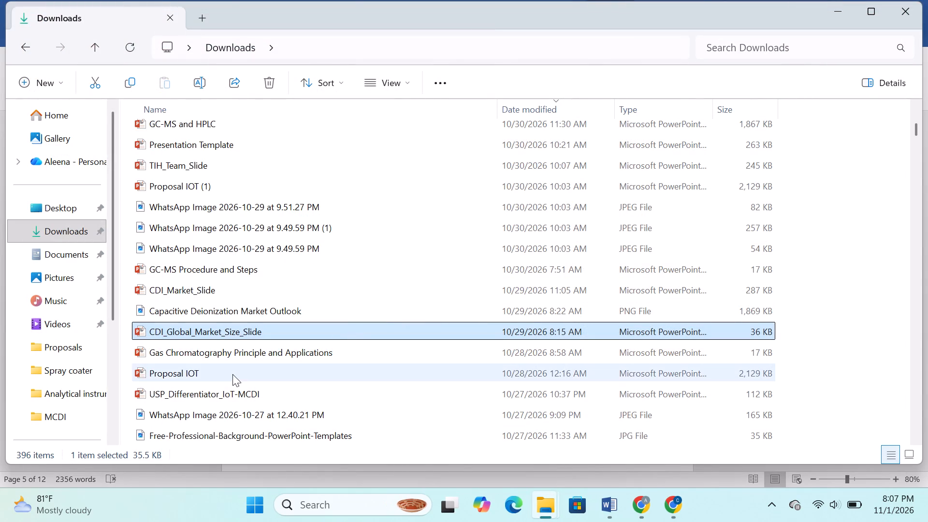
# Look through the Downloads folder for the title_slide_improved presentation, open it to check its content, and close it.
pyautogui.scroll(-1, 232, 375)
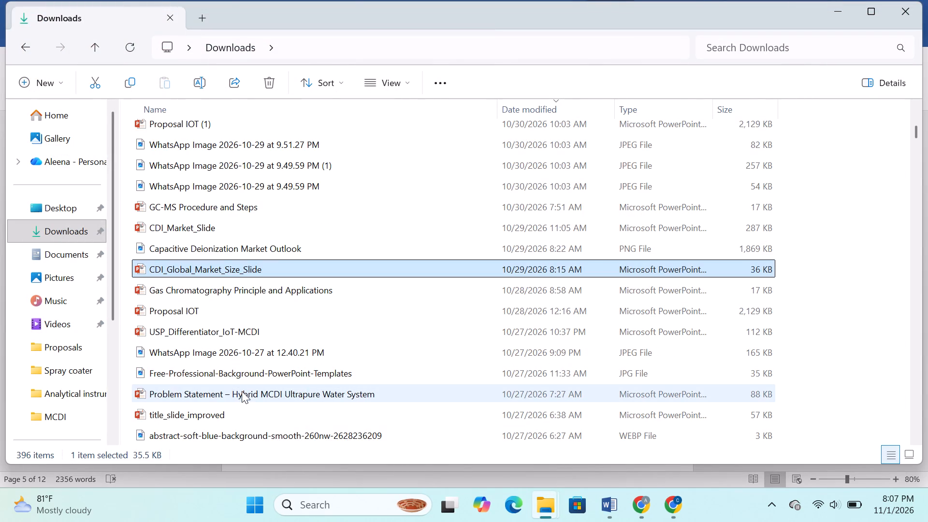
pyautogui.scroll(-2, 244, 401)
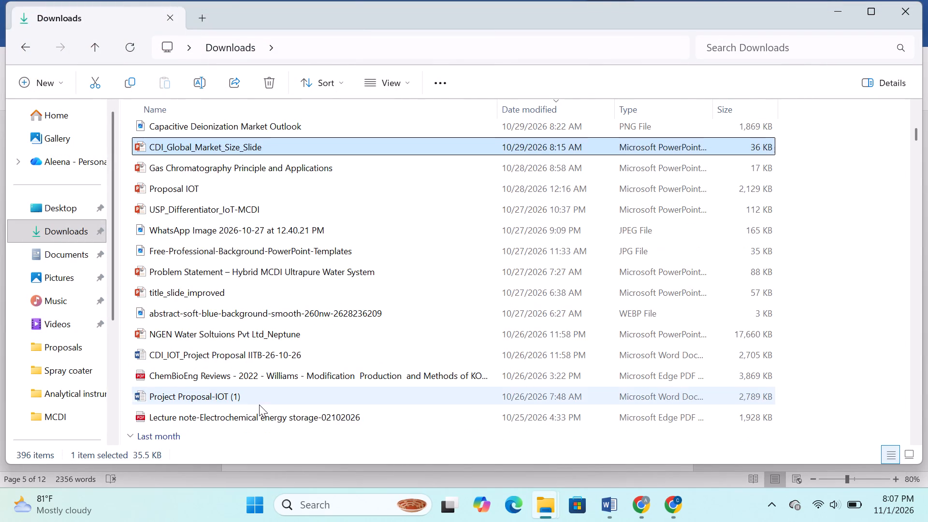
pyautogui.scroll(-5, 259, 405)
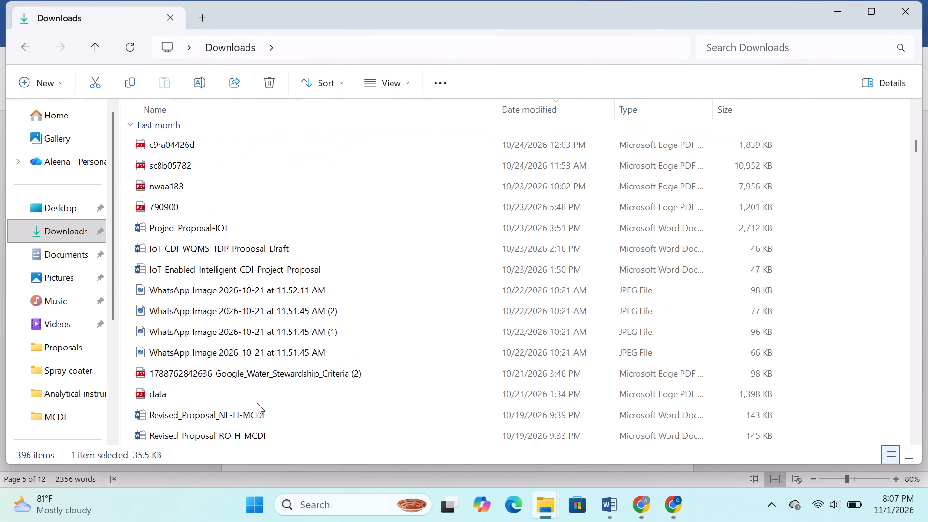
pyautogui.scroll(4, 257, 403)
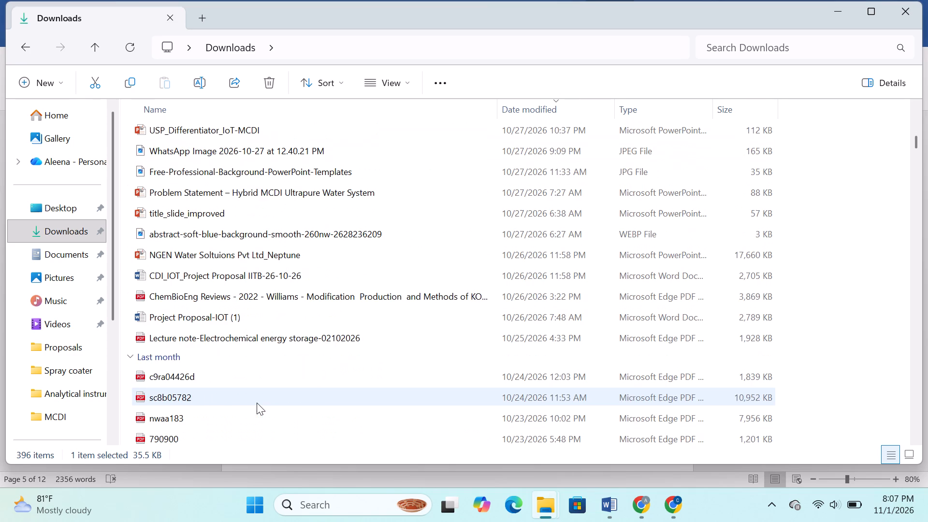
pyautogui.doubleClick(238, 212)
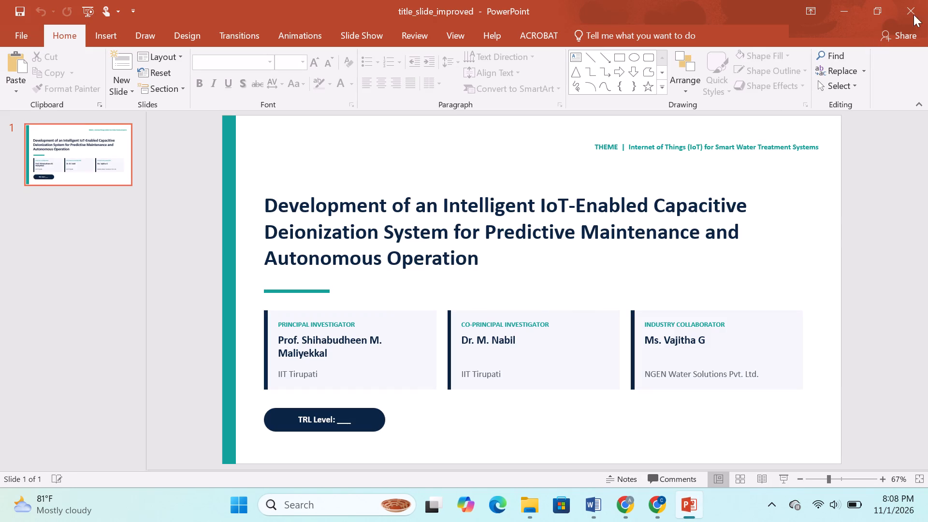
pyautogui.click(924, 5)
# Open the DM Water for Data Centres & CDI presentation to check its content, close it, and delete the file from Downloads.
pyautogui.scroll(-2, 201, 343)
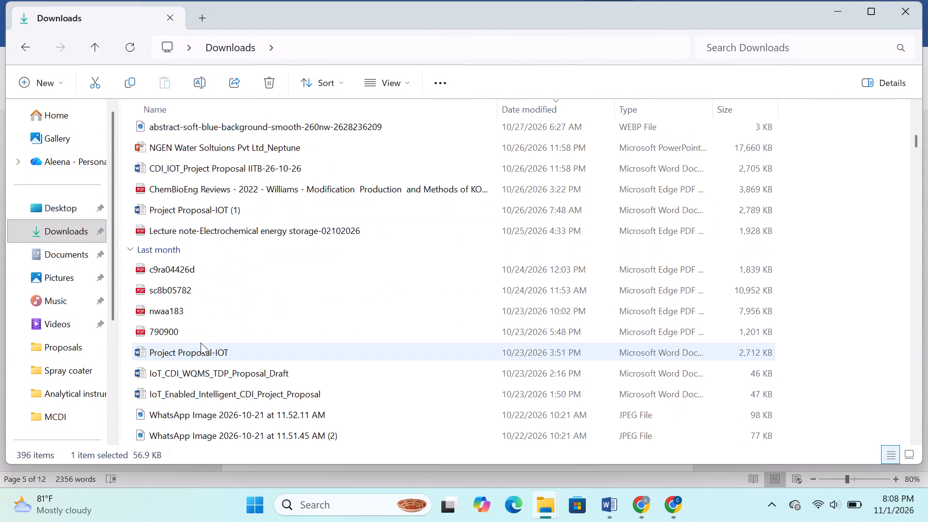
pyautogui.scroll(-8, 201, 343)
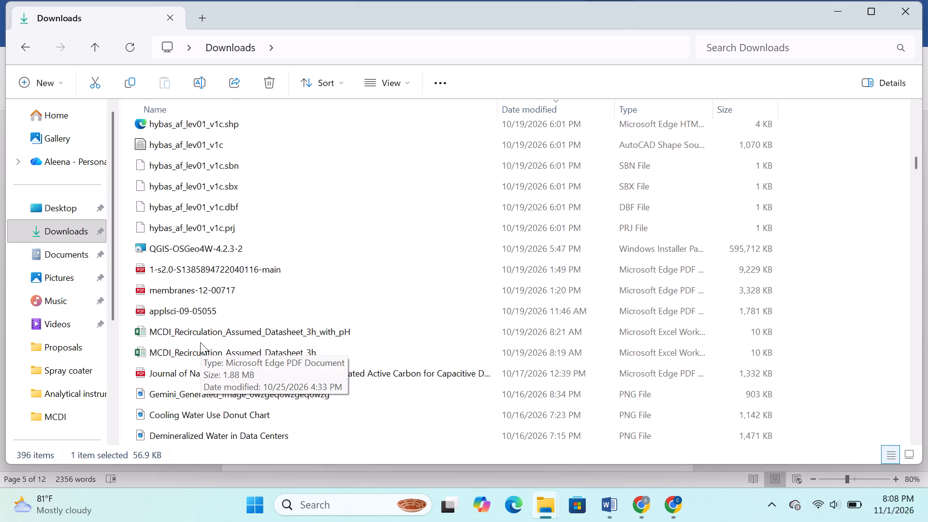
pyautogui.scroll(-3, 200, 342)
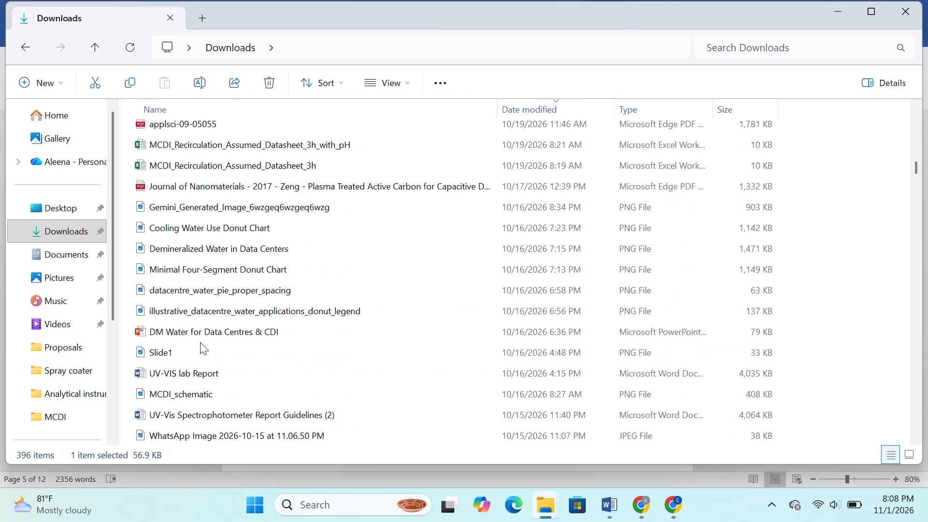
pyautogui.click(202, 336)
pyautogui.doubleClick(202, 336)
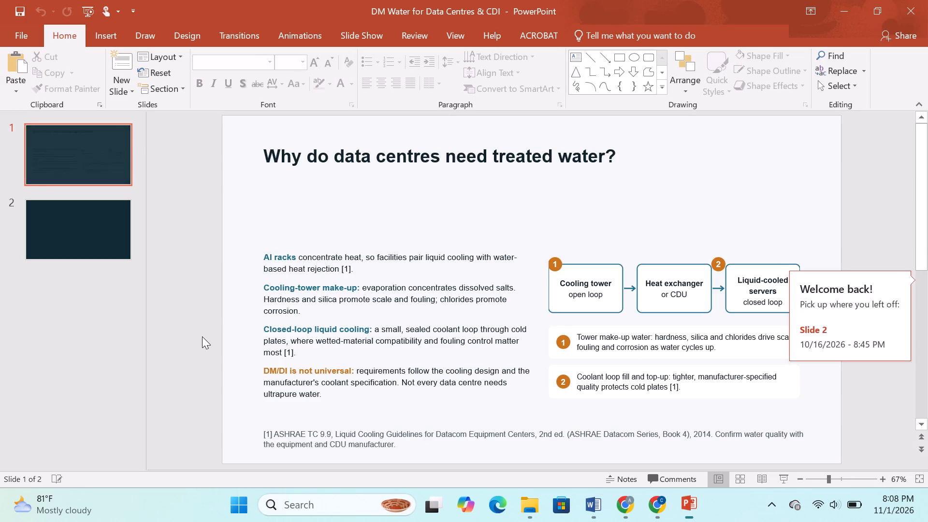
pyautogui.click(902, 0)
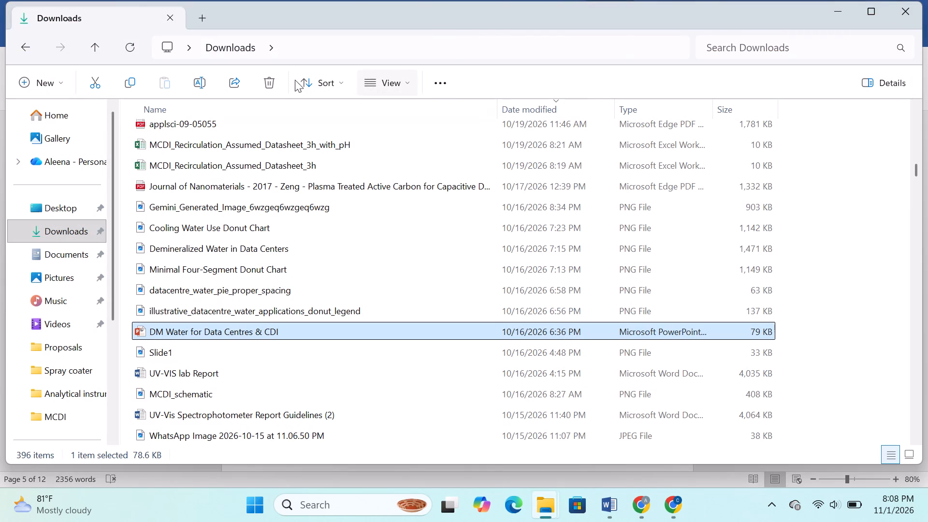
pyautogui.click(275, 81)
# Find the CDI_Advantages_Challenges_Future presentation further down the Downloads folder and open it.
pyautogui.scroll(-3, 327, 323)
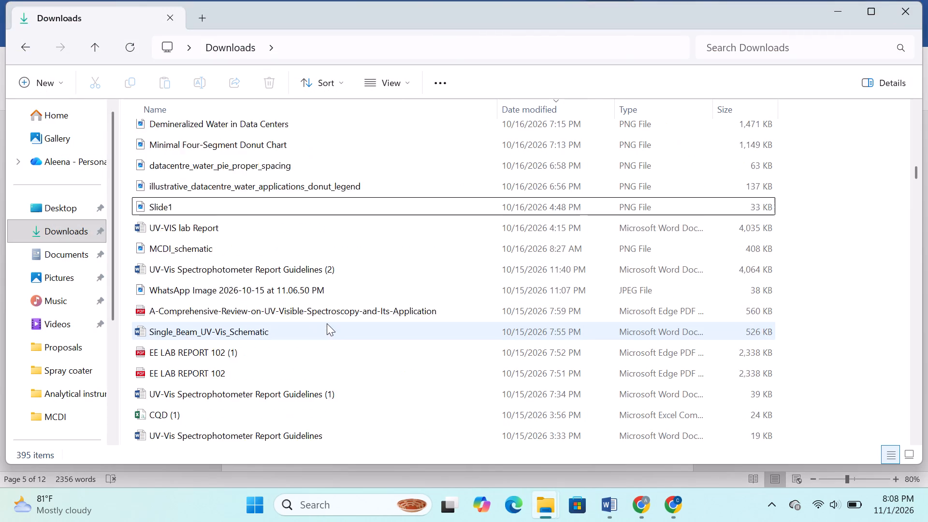
pyautogui.scroll(-5, 327, 323)
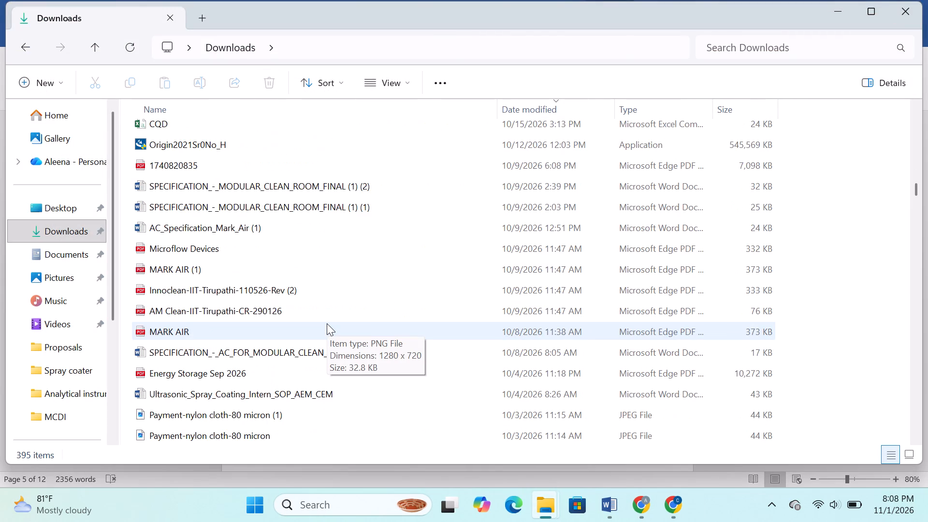
pyautogui.scroll(-2, 327, 323)
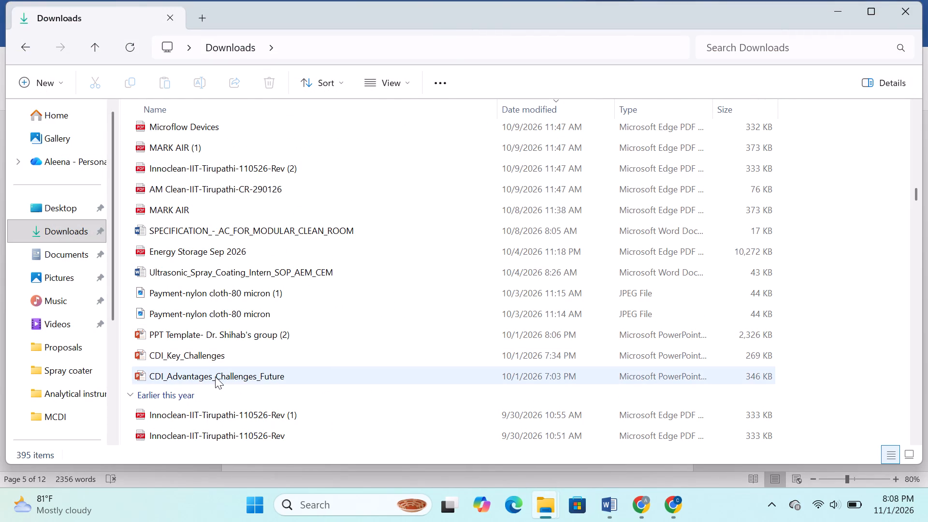
pyautogui.doubleClick(215, 377)
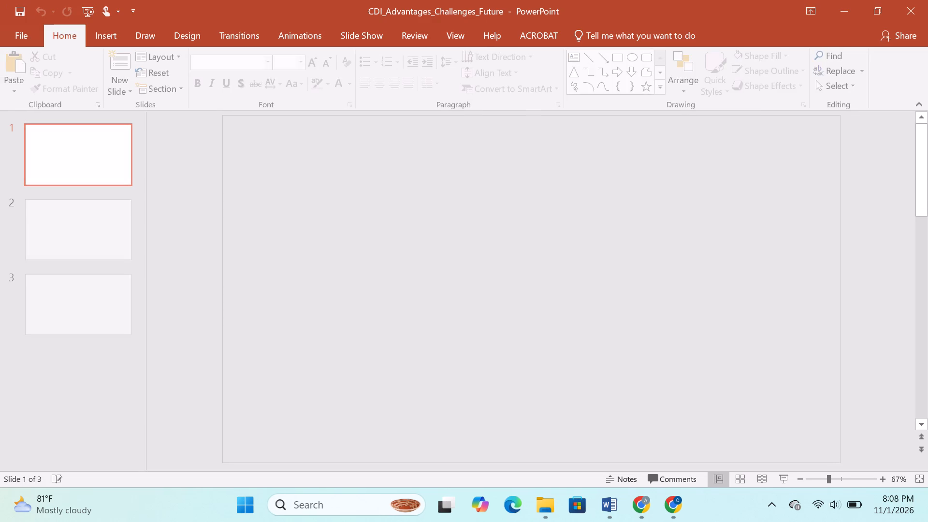
# Close the CDI_Advantages_Challenges_Future presentation.
pyautogui.click(927, 0)
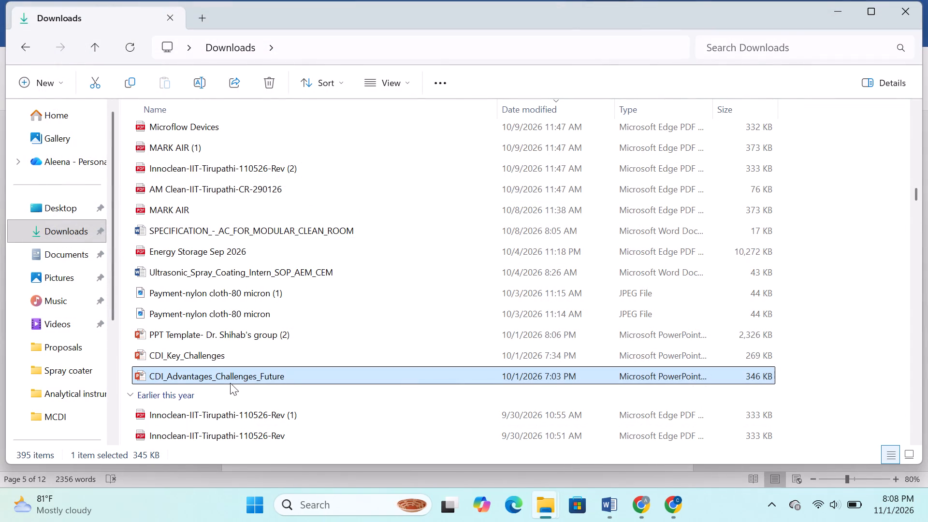
# Open the PPT Template group presentation, copy (2), from the Downloads folder to check its slides, and close it.
pyautogui.doubleClick(200, 335)
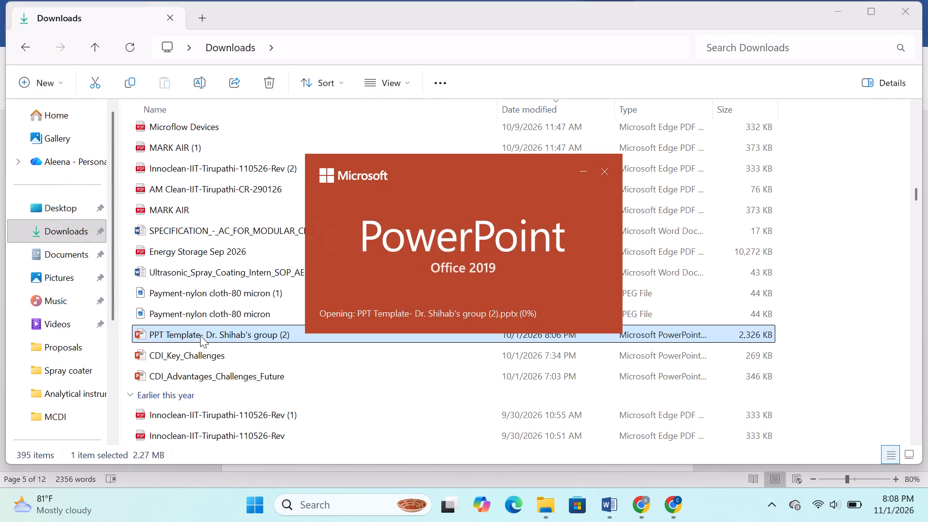
pyautogui.click(856, 38)
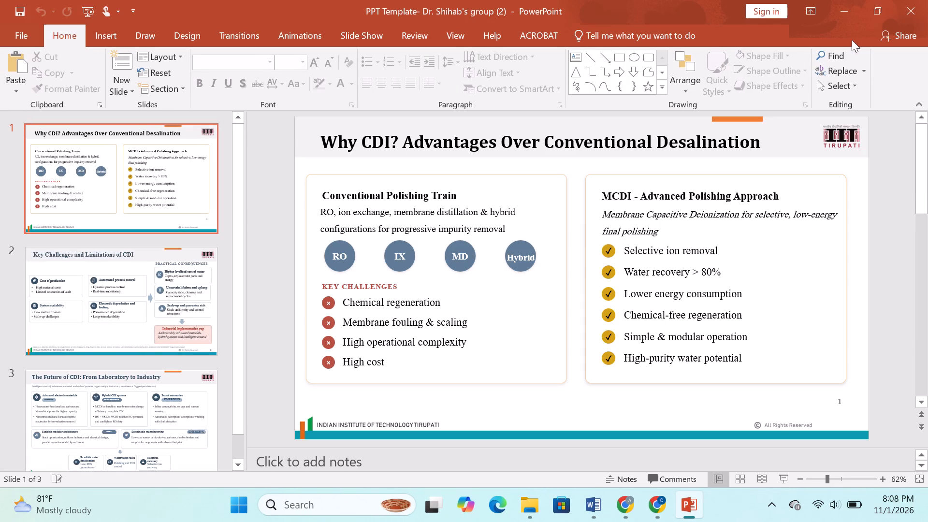
pyautogui.click(910, 13)
# Look back through the more recent files in the Downloads folder for the needed presentation.
pyautogui.scroll(1, 185, 292)
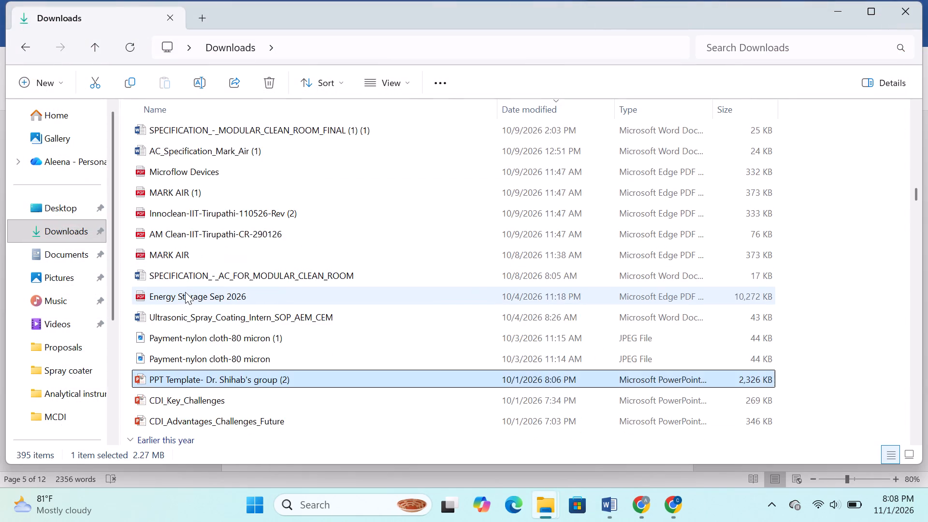
pyautogui.scroll(4, 185, 292)
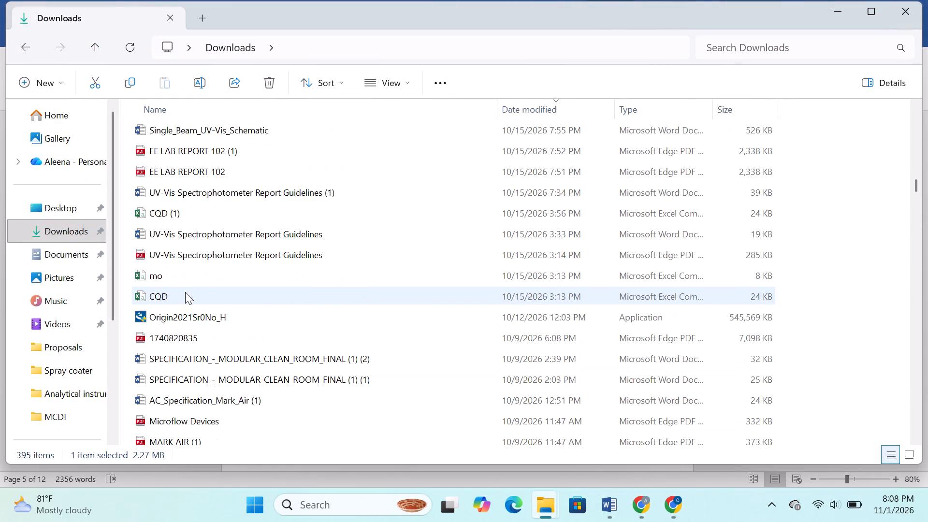
pyautogui.scroll(10, 185, 292)
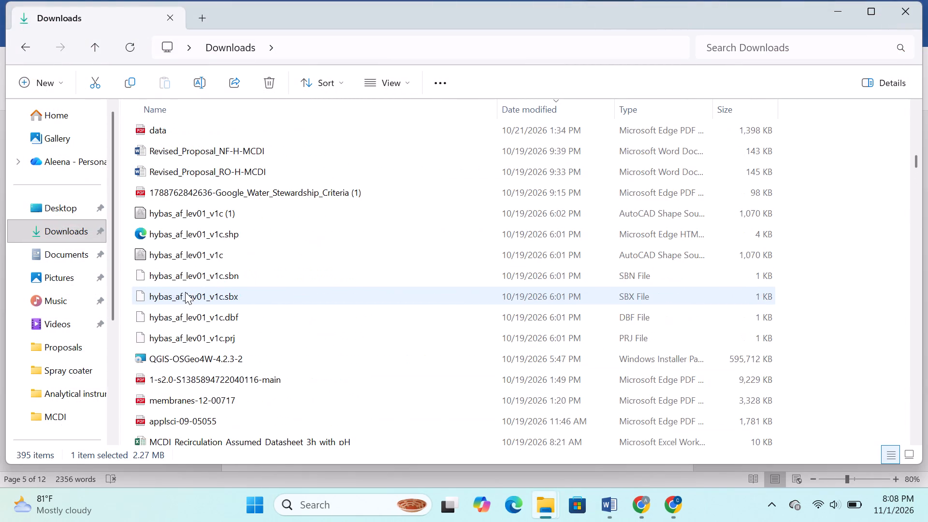
pyautogui.scroll(8, 185, 292)
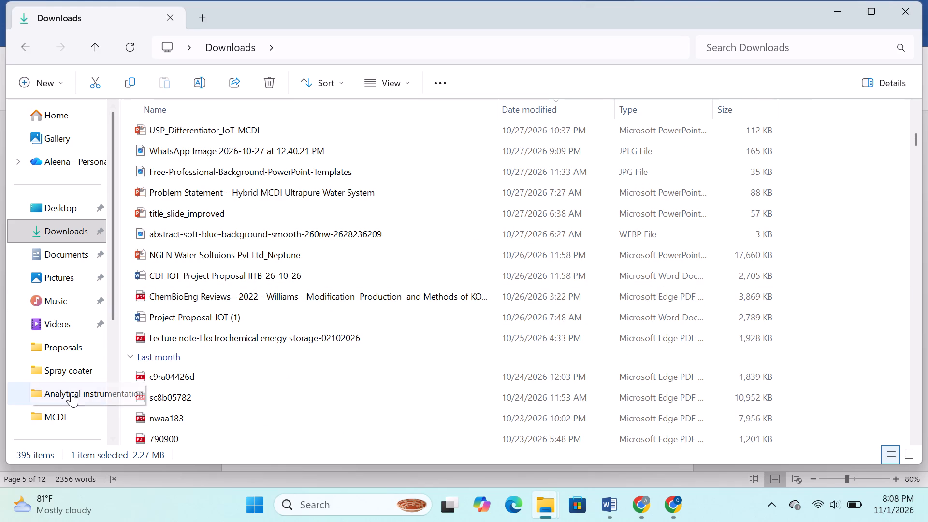
# Go to the Proposals folder, open the team Members presentation to check its content, and close it.
pyautogui.click(57, 348)
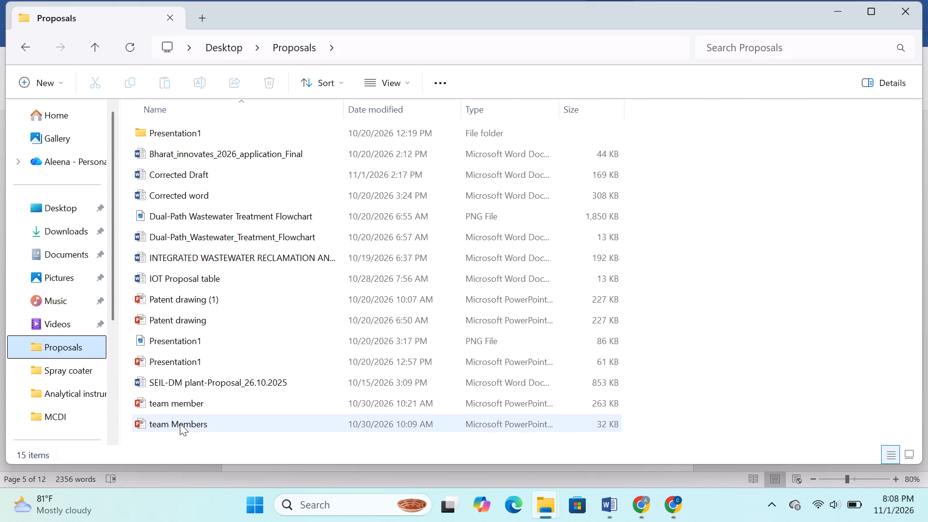
pyautogui.doubleClick(180, 423)
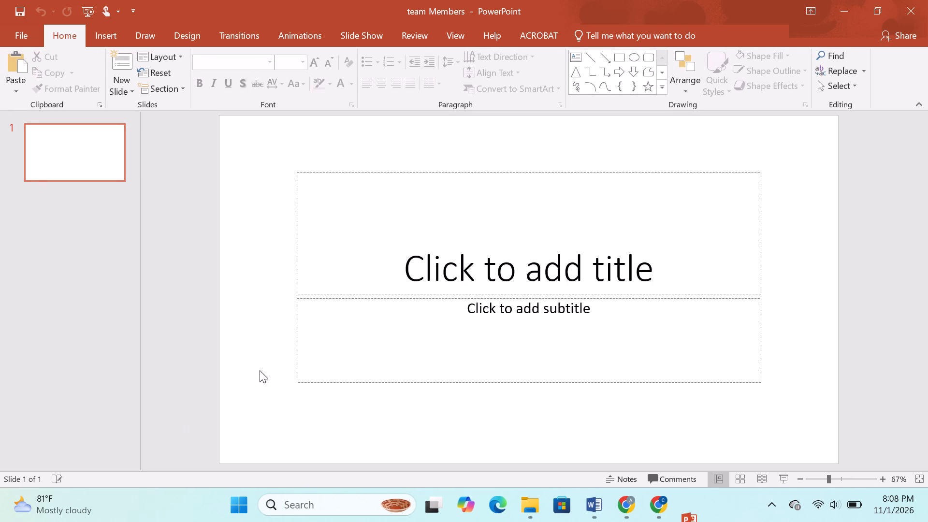
pyautogui.click(927, 0)
# Open the Patent drawing presentation from the Proposals folder to check its content.
pyautogui.doubleClick(212, 322)
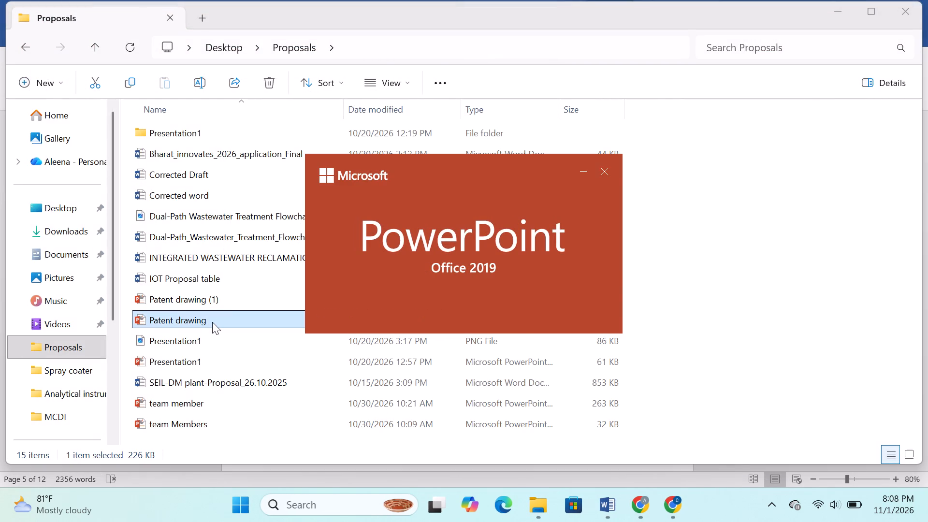
# Enable editing for the Patent drawing presentation from the Proposals folder.
pyautogui.click(34, 146)
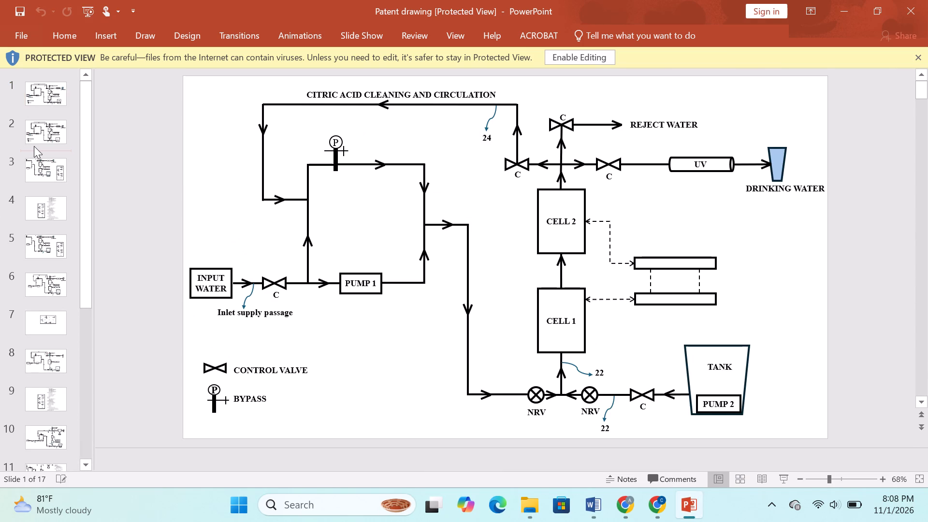
pyautogui.click(572, 63)
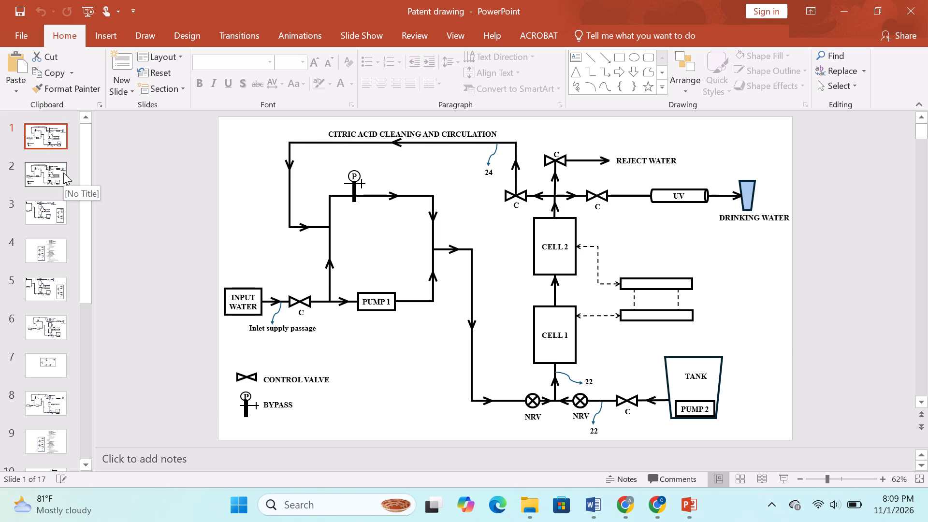
# Examine the numbered flow diagrams and part legends on slides 2 to 8 of the Patent drawing presentation.
pyautogui.click(59, 173)
pyautogui.scroll(-2, 68, 190)
pyautogui.click(68, 191)
pyautogui.click(61, 243)
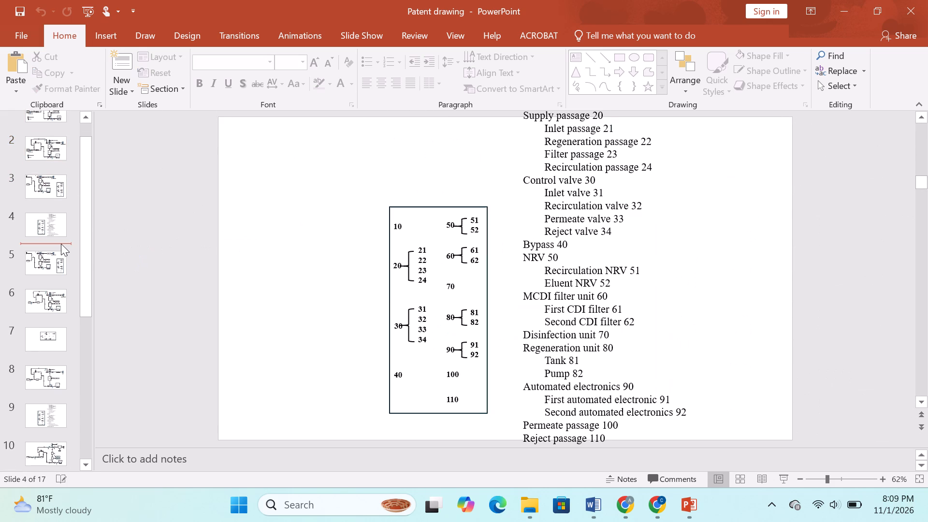
pyautogui.scroll(-3, 64, 243)
pyautogui.click(70, 239)
pyautogui.scroll(-2, 71, 239)
pyautogui.scroll(1, 420, 242)
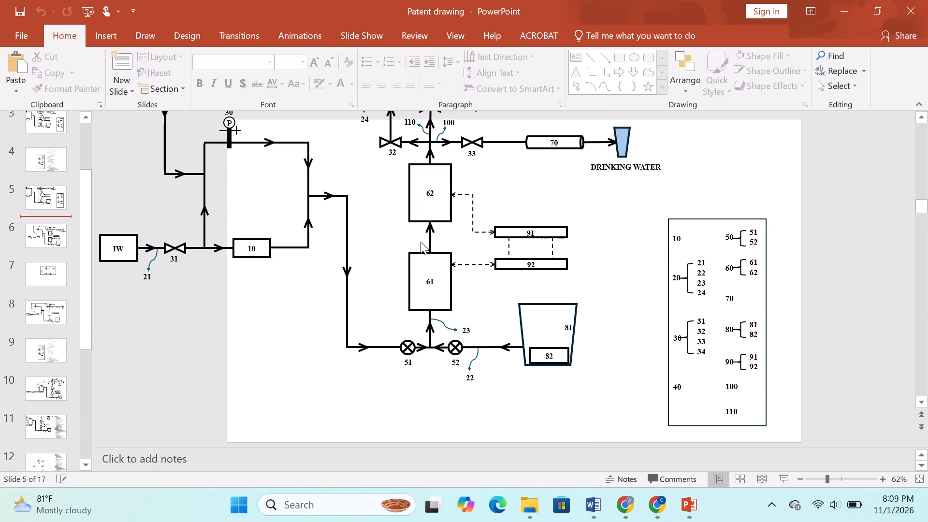
pyautogui.scroll(1, 420, 242)
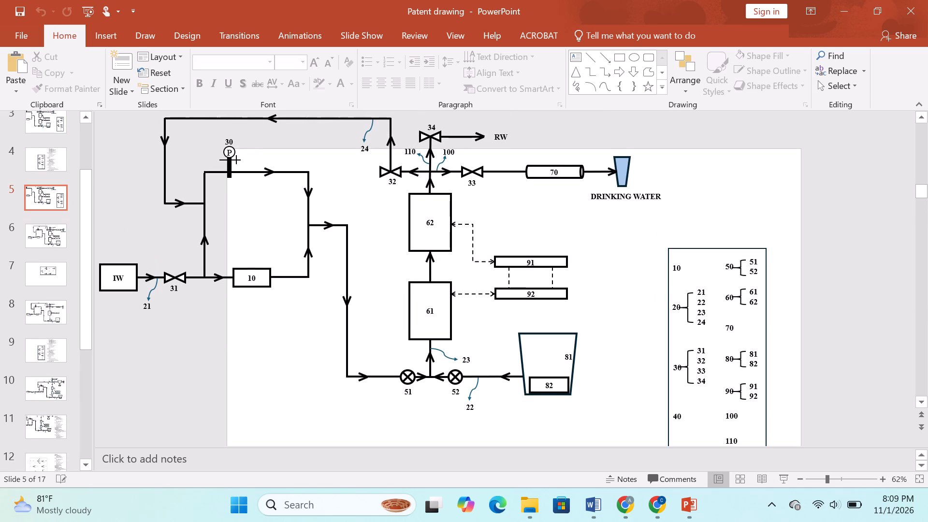
pyautogui.click(22, 249)
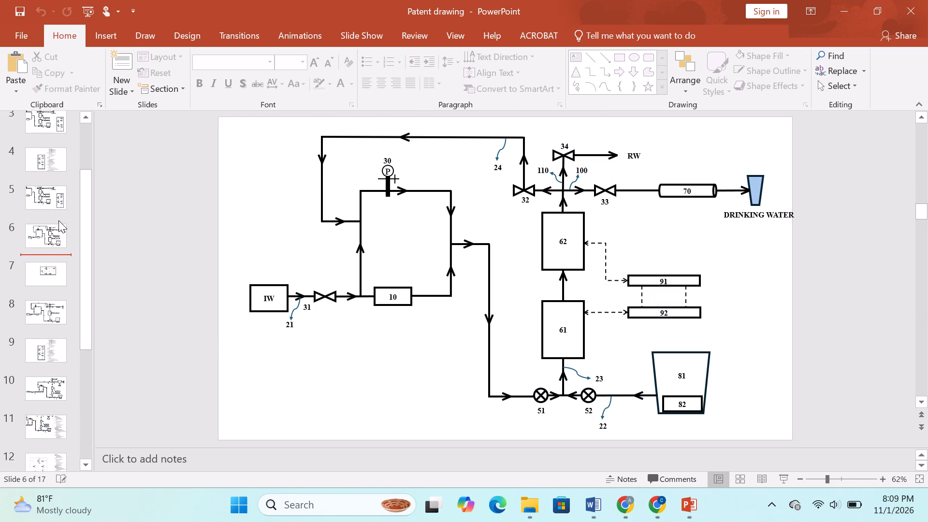
pyautogui.click(60, 331)
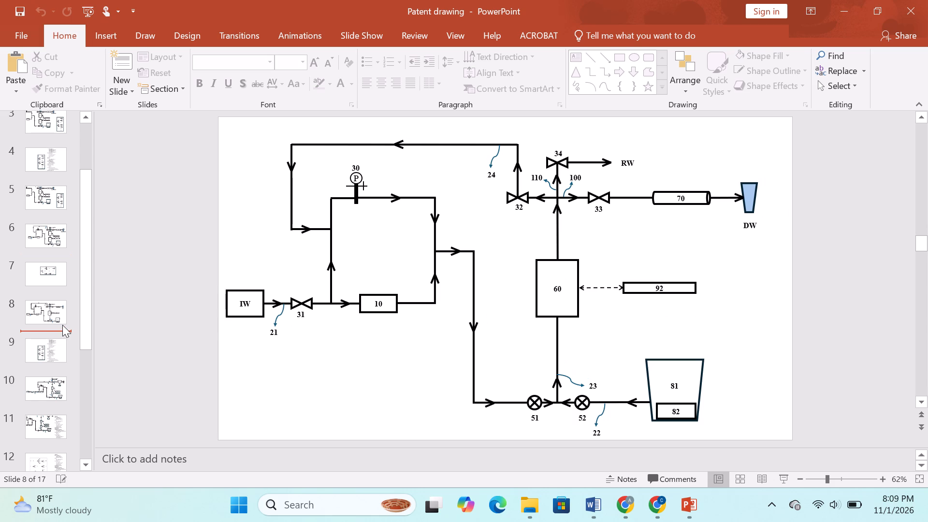
# Examine the DESIGN 1 diagram on slide 16 and the flow diagrams on slides 10 and 8, and minimise the presentation.
pyautogui.scroll(-19, 11, 366)
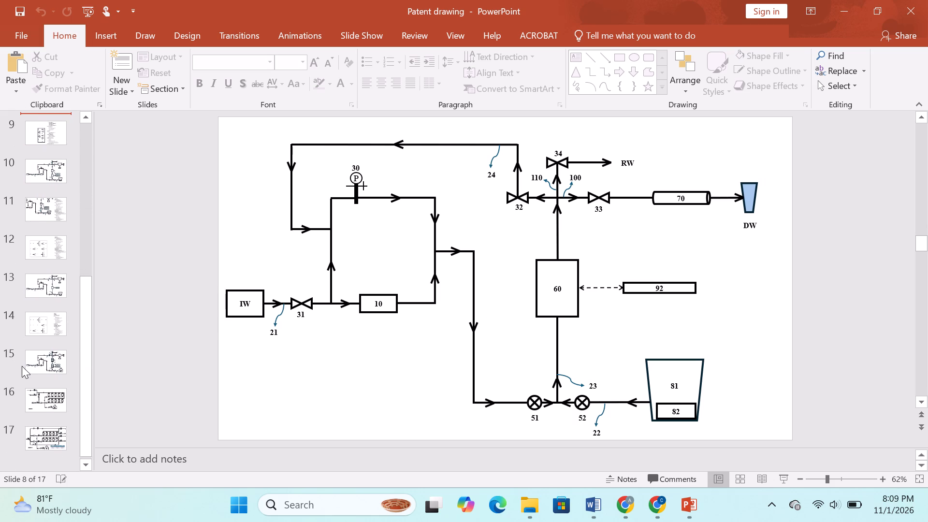
pyautogui.scroll(-1, 22, 366)
pyautogui.click(70, 399)
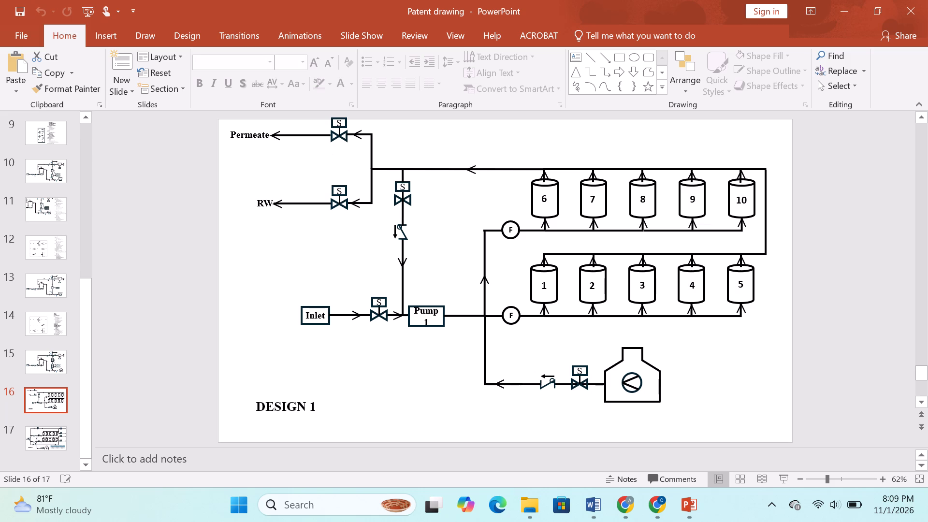
pyautogui.scroll(-3, 57, 432)
pyautogui.click(63, 197)
pyautogui.scroll(2, 61, 190)
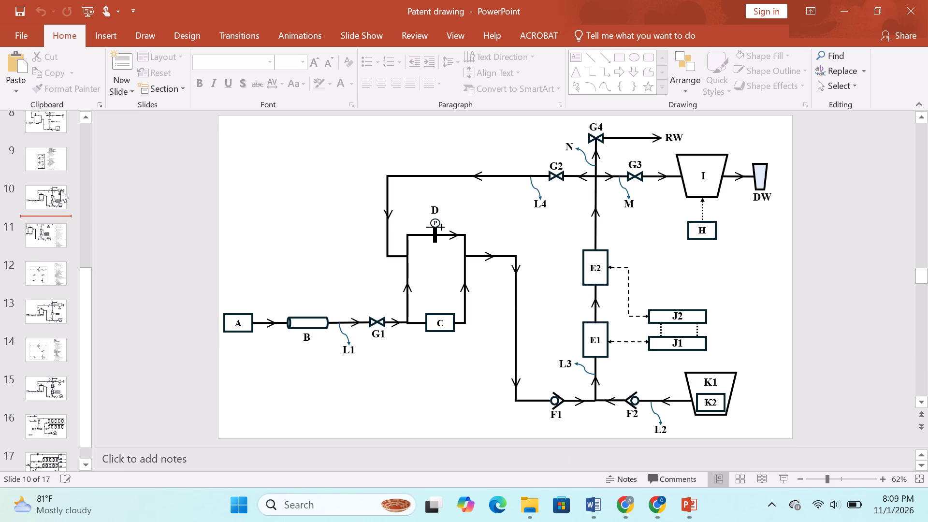
pyautogui.click(58, 174)
pyautogui.scroll(2, 58, 174)
pyautogui.click(56, 157)
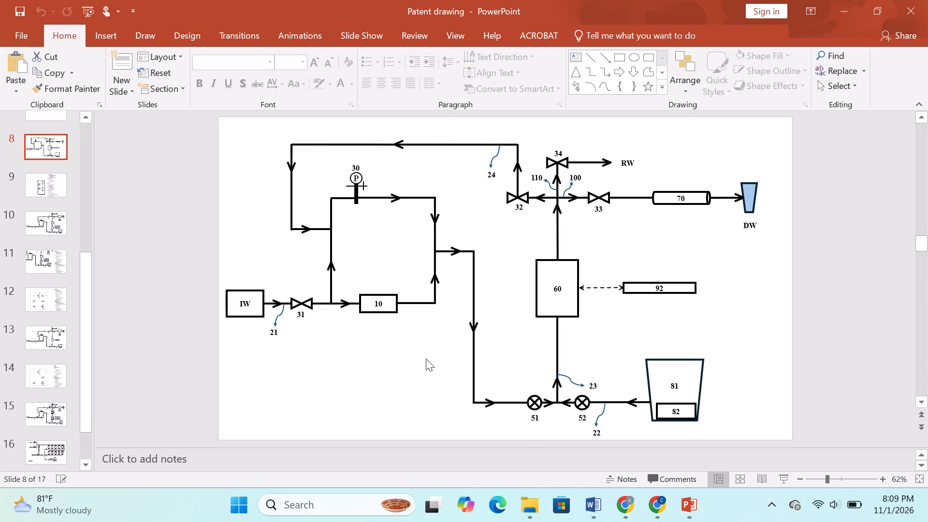
pyautogui.click(684, 503)
pyautogui.click(688, 504)
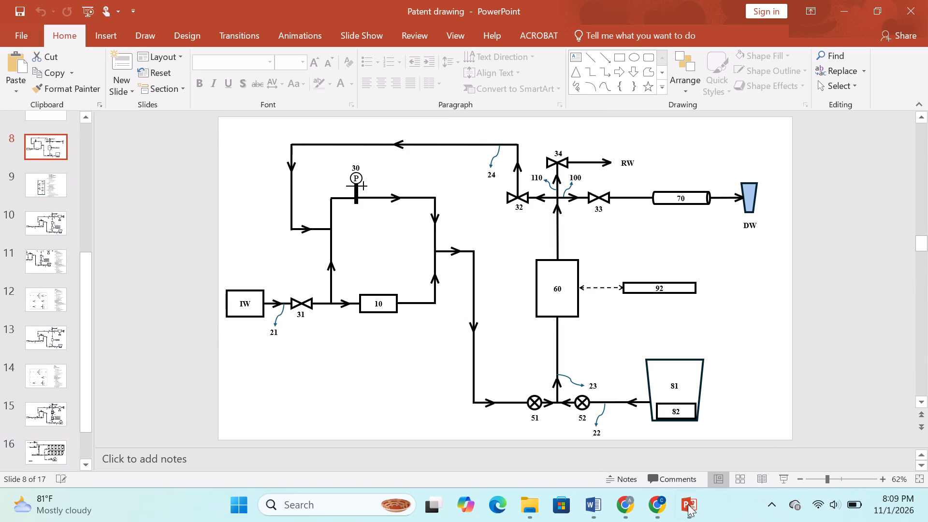
pyautogui.click(687, 505)
# Switch to the Corrected Draft document in Word and select the Clarifier (Lamella Settler) box in the treatment train flowchart.
pyautogui.click(592, 504)
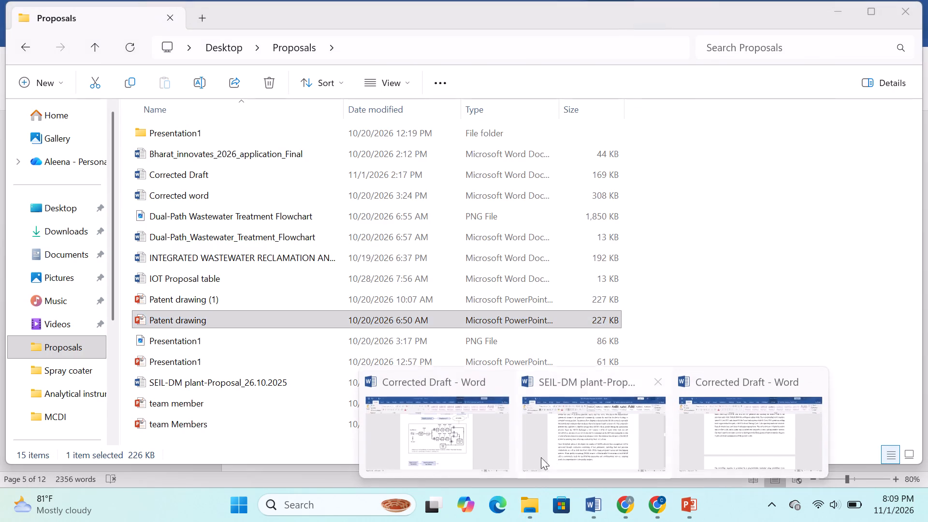
pyautogui.click(441, 441)
pyautogui.scroll(8, 435, 372)
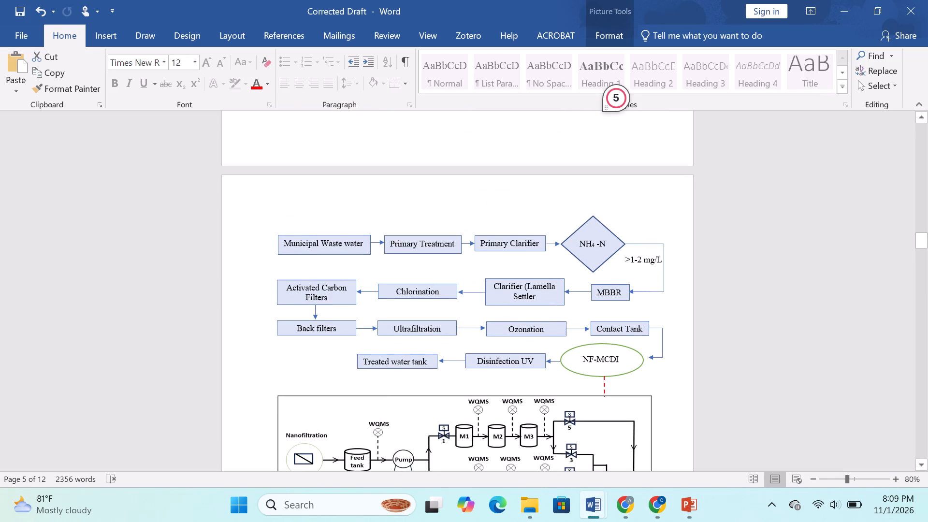
pyautogui.click(554, 301)
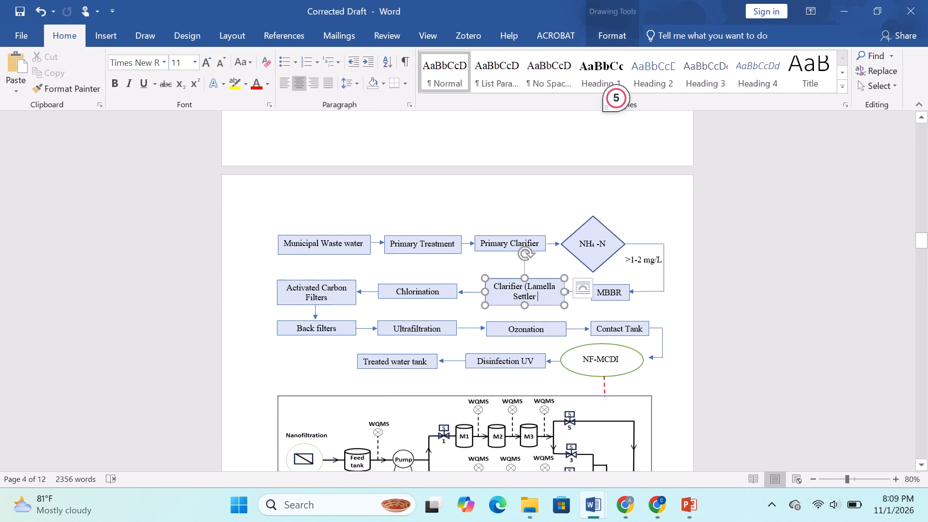
pyautogui.click(525, 305)
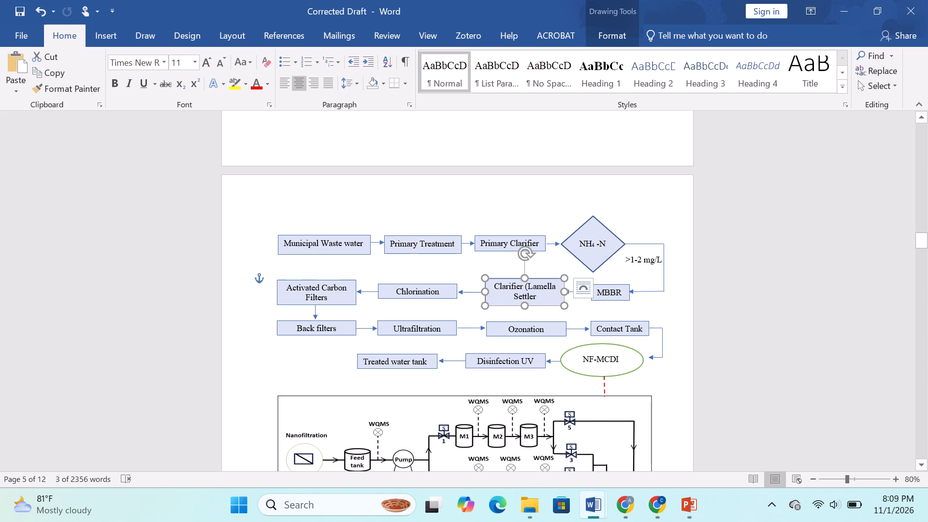
# Review the NF-MCDI process diagram, the data acquisition boxes below it, and the earlier sections back to the specific objectives table.
pyautogui.scroll(-6, 432, 348)
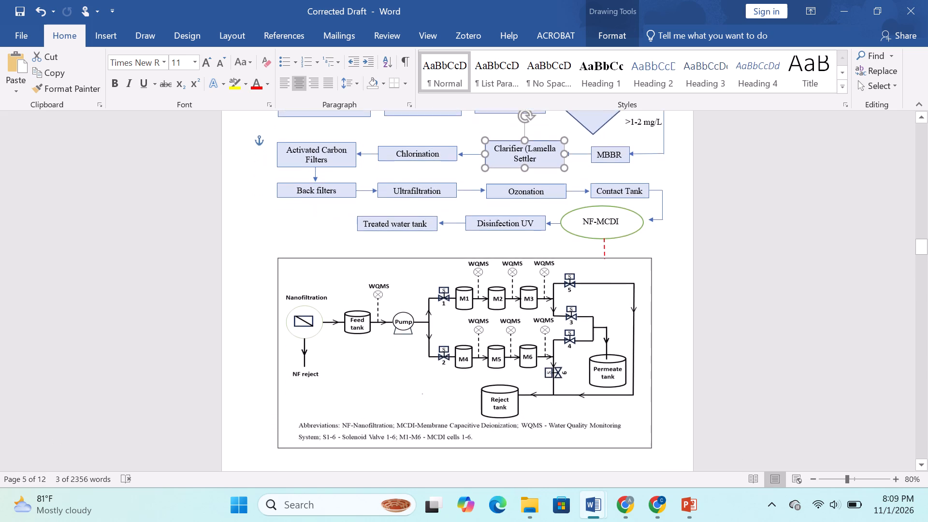
pyautogui.scroll(-6, 432, 348)
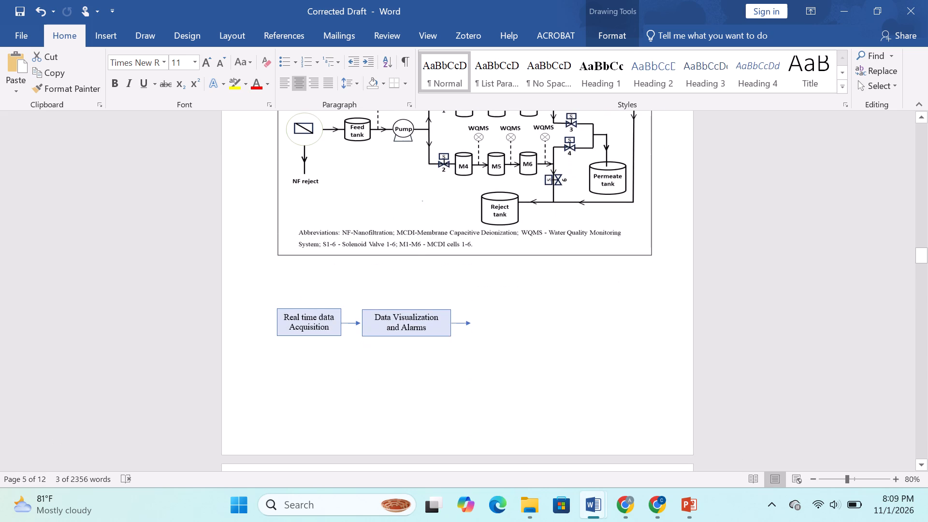
pyautogui.scroll(20, 376, 343)
pyautogui.scroll(2, 376, 343)
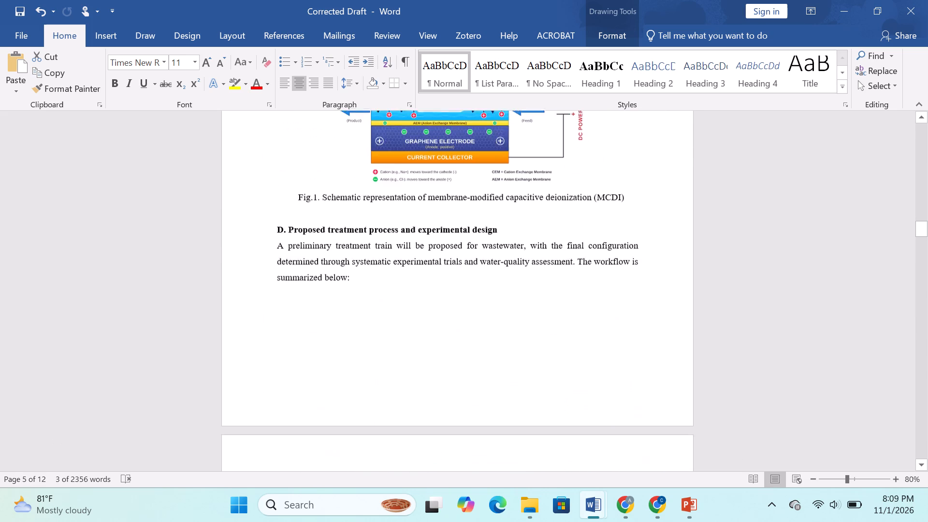
pyautogui.scroll(9, 376, 343)
pyautogui.scroll(20, 376, 343)
pyautogui.scroll(2, 376, 343)
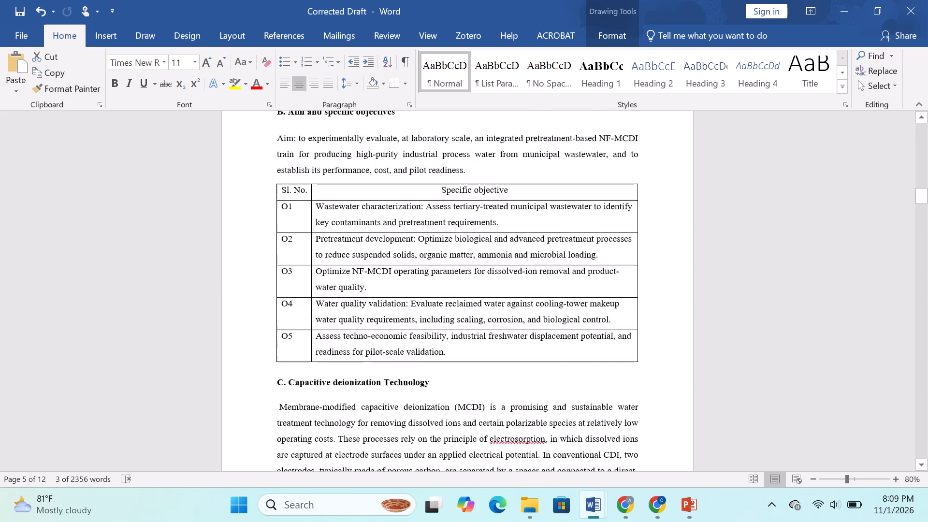
# Read the Background and Rationale section at the start of the proposal, from the freshwater context to the conventional treatment limitations.
pyautogui.scroll(20, 376, 343)
pyautogui.scroll(20, 376, 343)
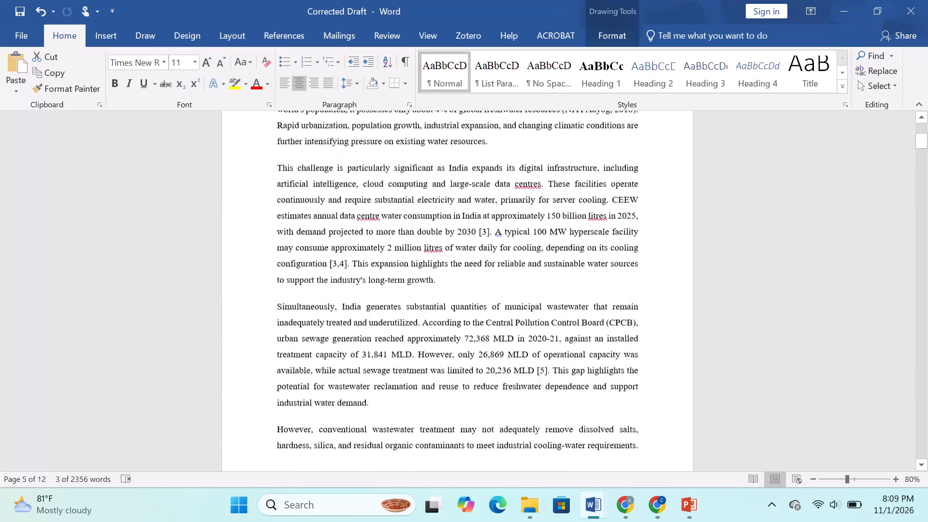
pyautogui.scroll(8, 376, 343)
pyautogui.scroll(-3, 377, 343)
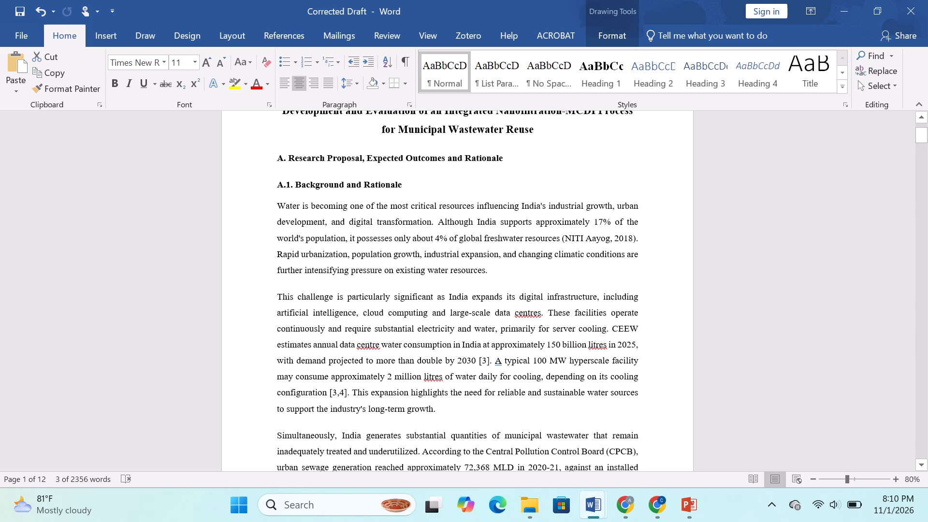
pyautogui.scroll(-1, 446, 246)
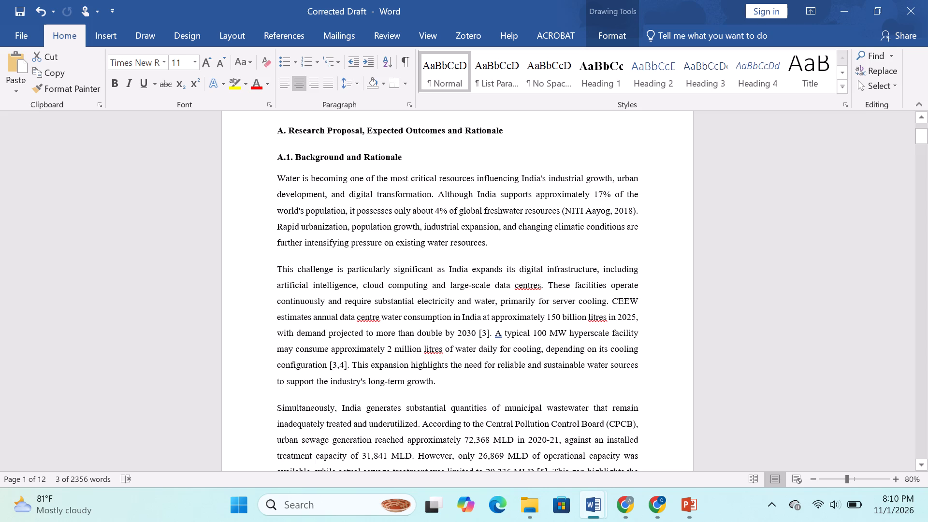
pyautogui.scroll(-1, 446, 246)
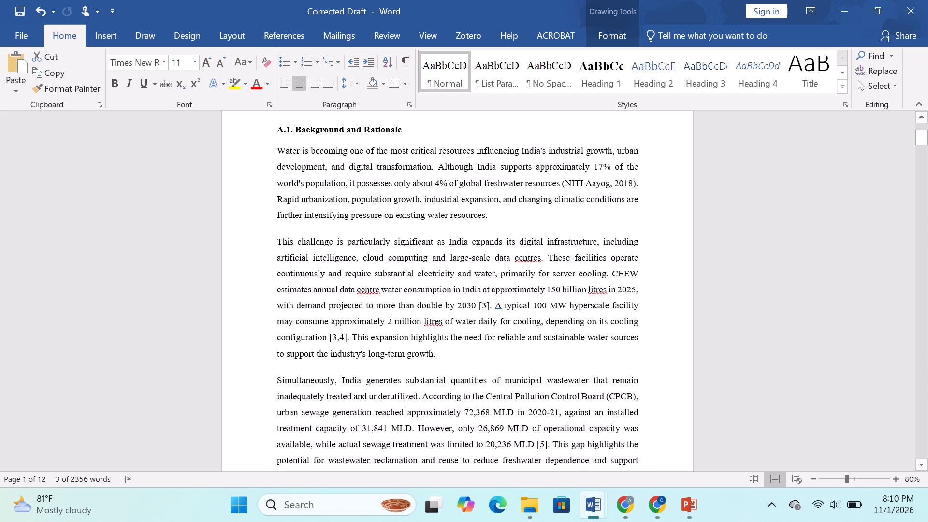
pyautogui.scroll(-1, 446, 246)
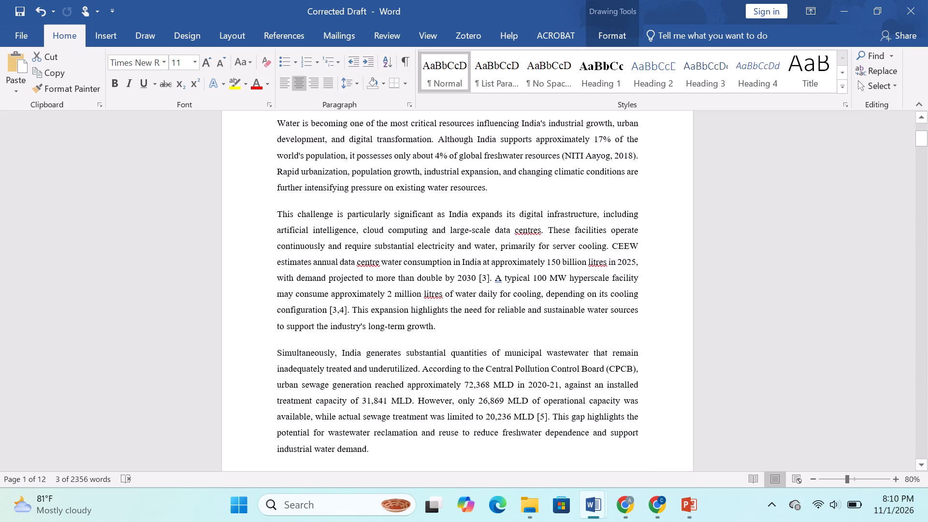
pyautogui.scroll(-4, 446, 246)
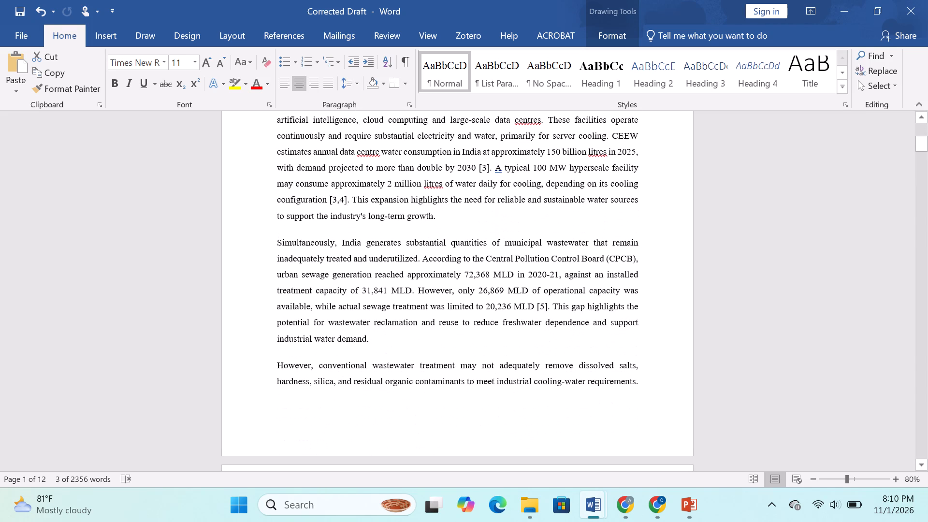
pyautogui.scroll(-1, 446, 246)
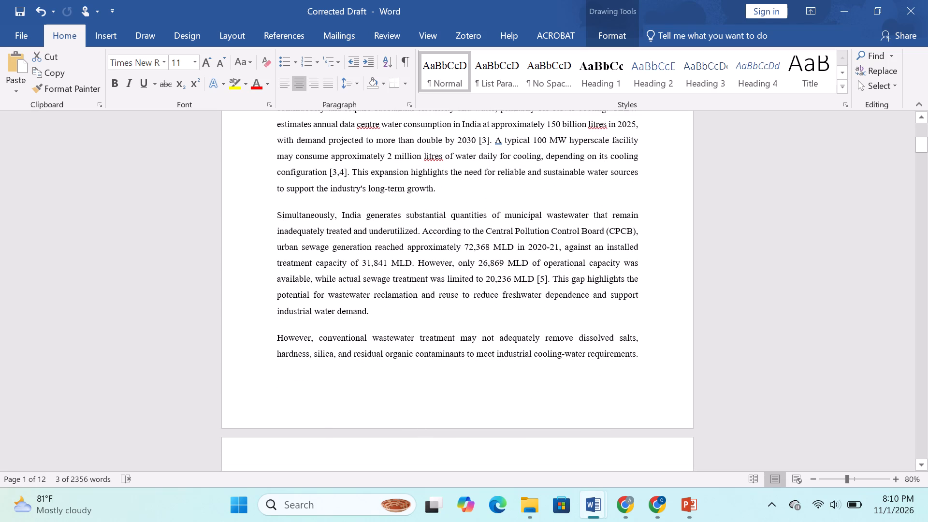
pyautogui.scroll(-8, 446, 246)
pyautogui.scroll(4, 446, 246)
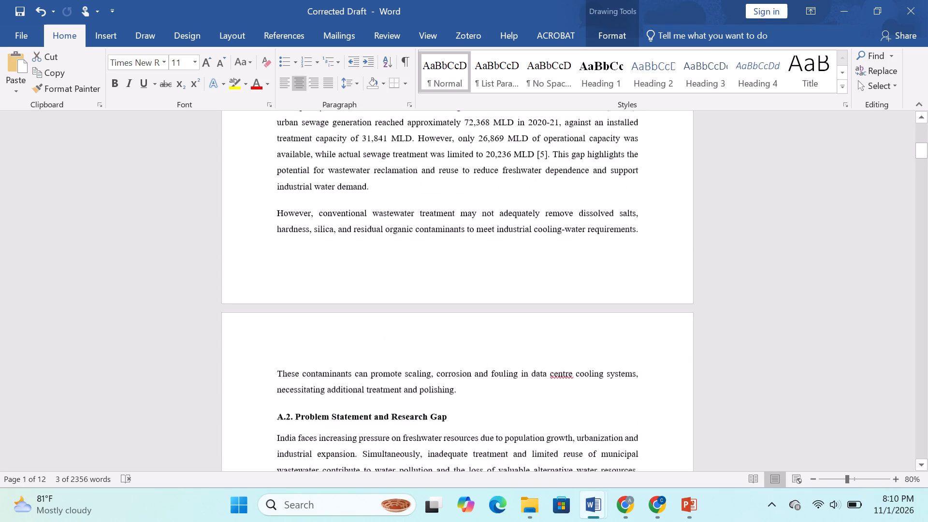
pyautogui.click(477, 153)
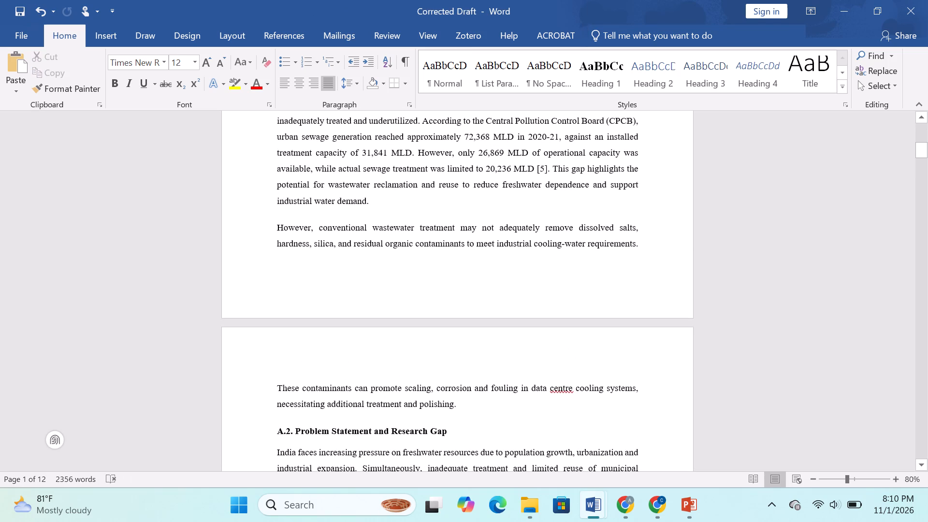
# Review the proposal from the Problem Statement and Research Gap section through the objectives and MCDI schematic to the NF-MCDI process diagram.
pyautogui.scroll(-13, 496, 209)
pyautogui.scroll(2, 498, 214)
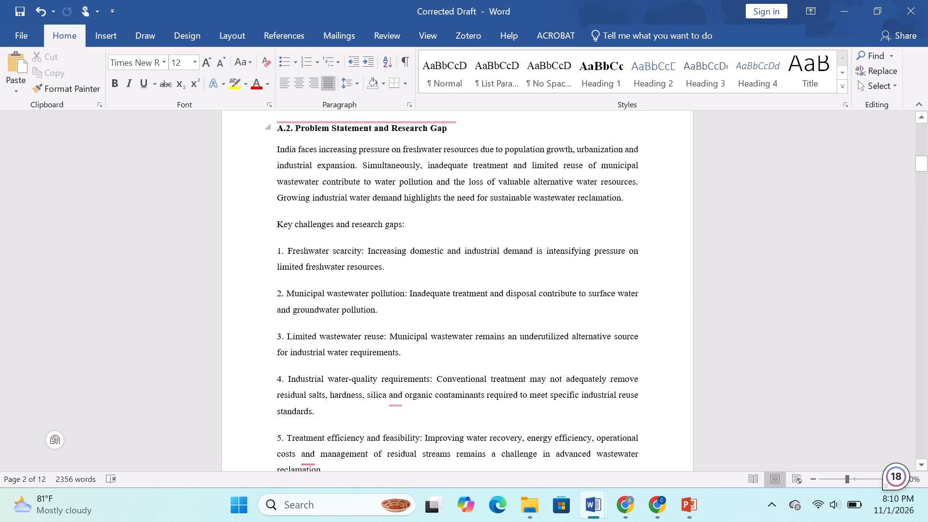
pyautogui.scroll(-19, 436, 200)
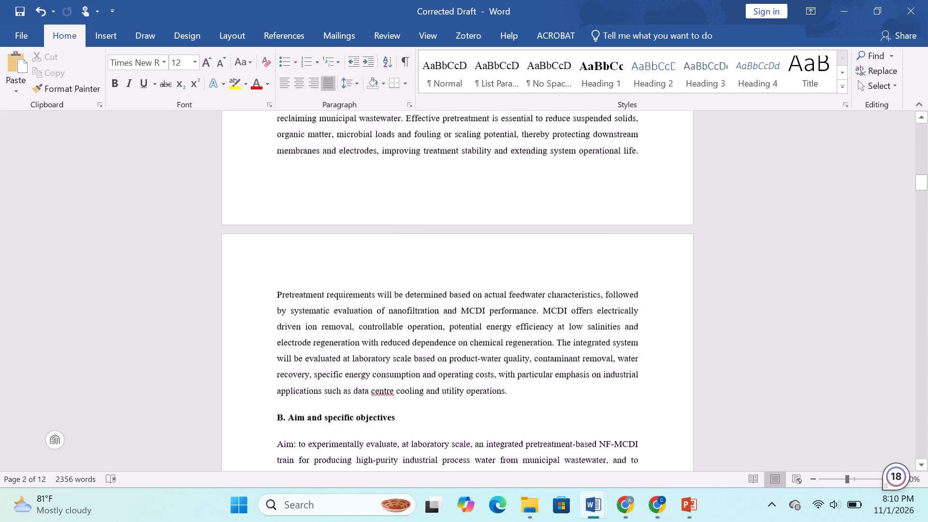
pyautogui.scroll(-20, 442, 206)
pyautogui.scroll(-18, 442, 206)
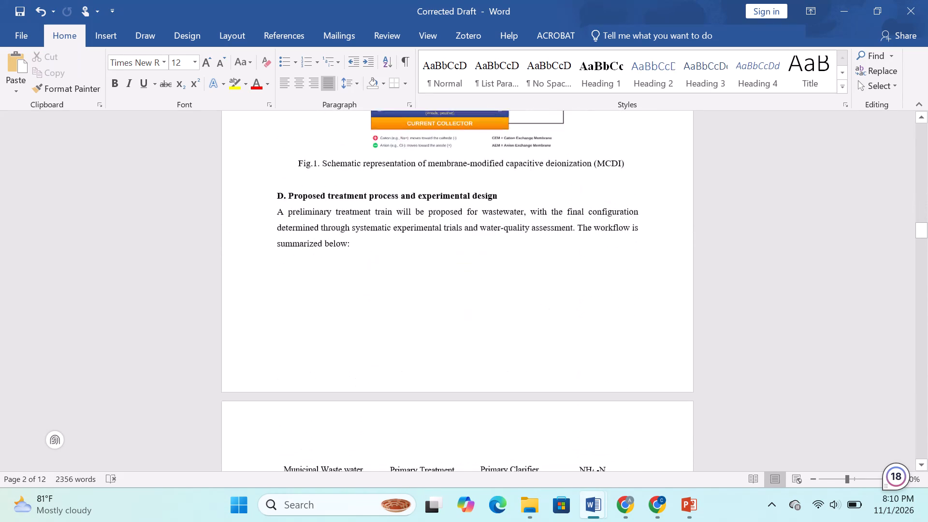
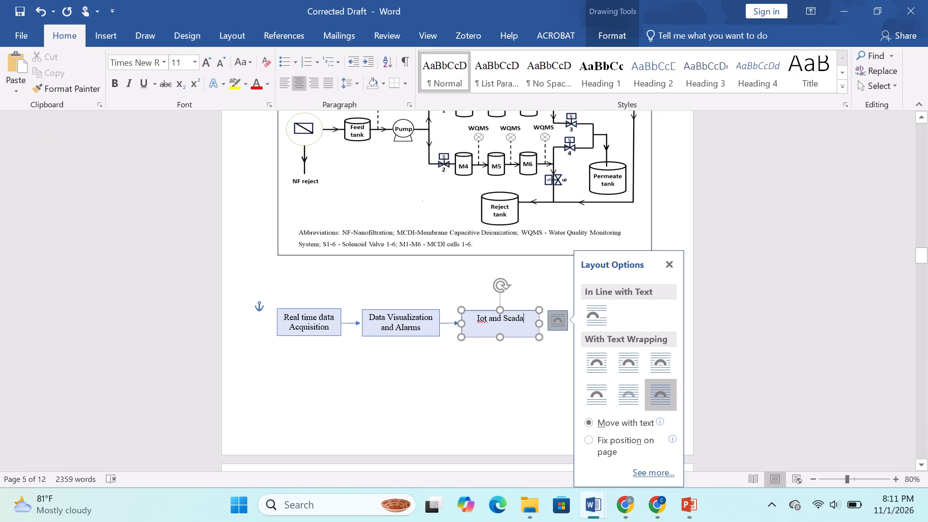
pyautogui.press('BackSpace')
pyautogui.press('BackSpace')
pyautogui.press('BackSpace')
pyautogui.press('BackSpace')
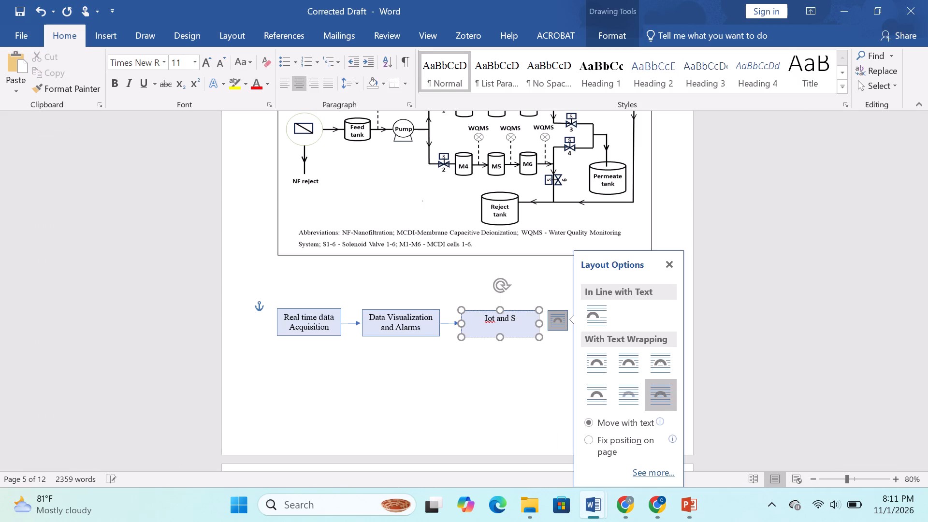
pyautogui.write('CADA')
pyautogui.press('space')
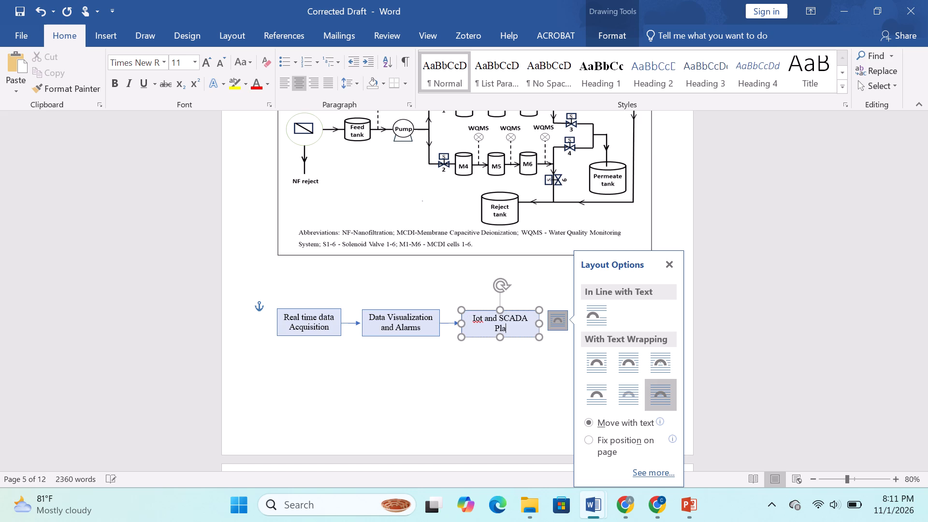
pyautogui.press('BackSpace')
pyautogui.write('tfor')
pyautogui.write('m')
pyautogui.press('space')
pyautogui.press('Return')
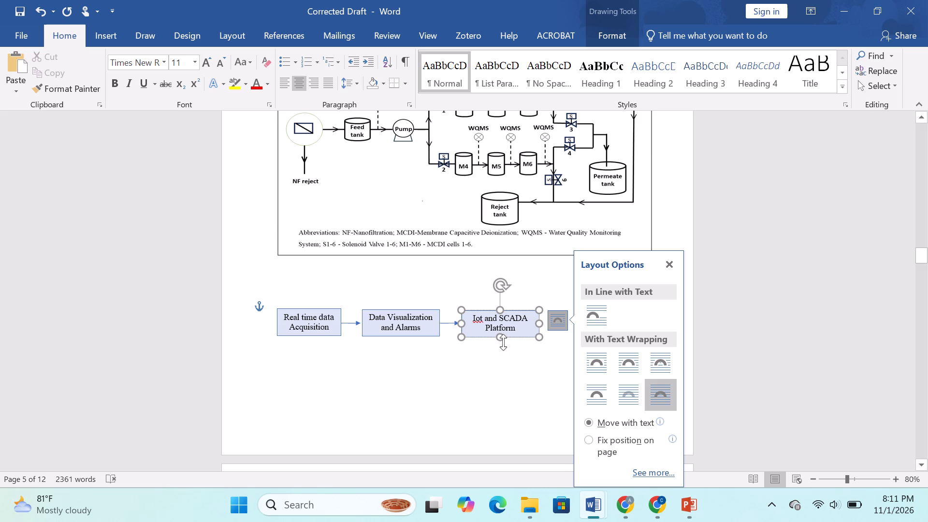
# Add "Real Time monitoring and control" below the platform name and enlarge the third box in height and width to show it.
pyautogui.moveTo(501, 338); pyautogui.dragTo(506, 350)
pyautogui.click(509, 341)
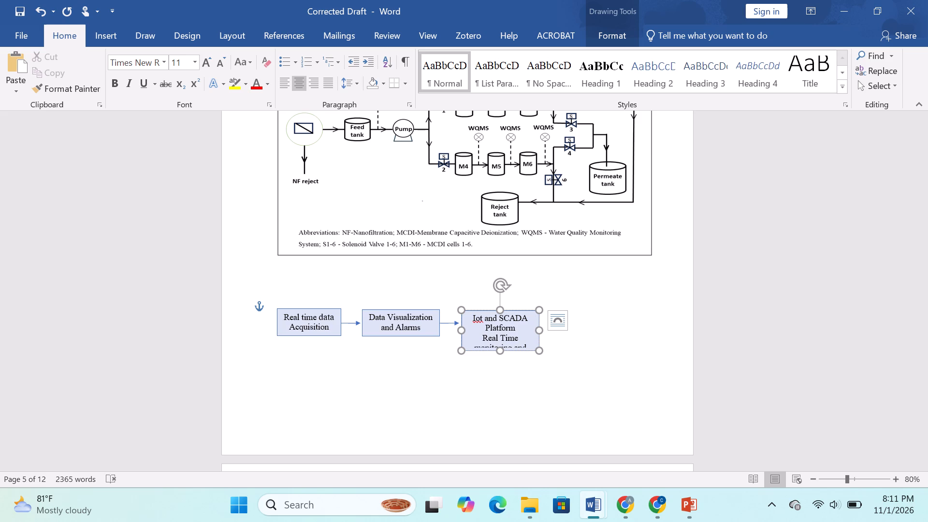
pyautogui.moveTo(497, 348); pyautogui.dragTo(499, 348)
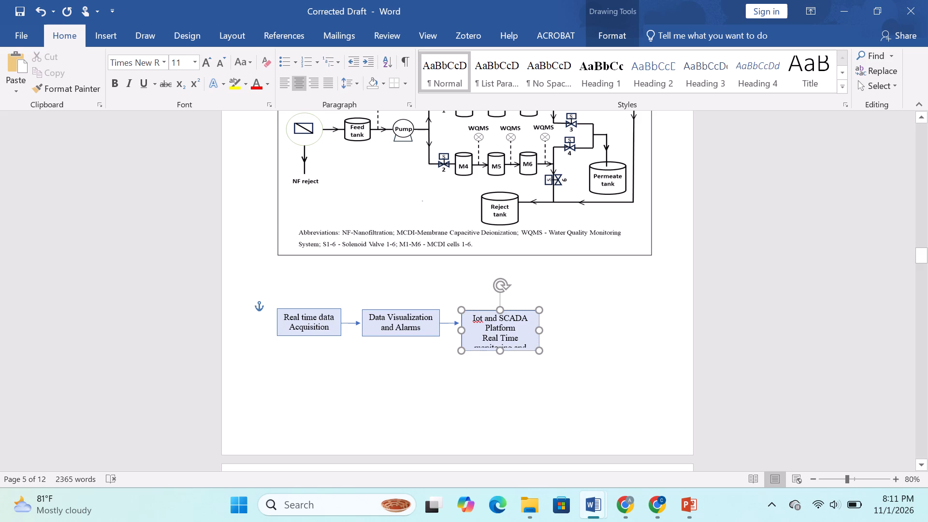
pyautogui.moveTo(499, 348); pyautogui.dragTo(507, 364)
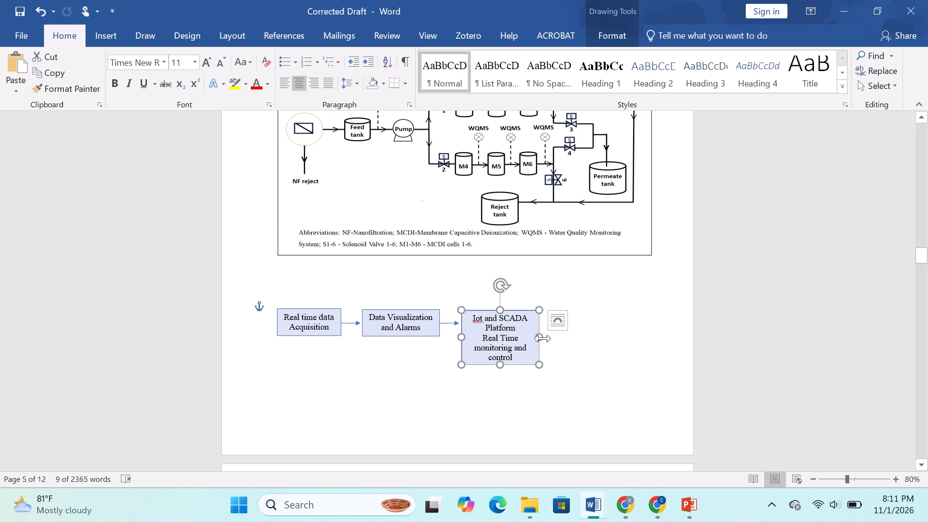
pyautogui.moveTo(538, 338); pyautogui.dragTo(561, 343)
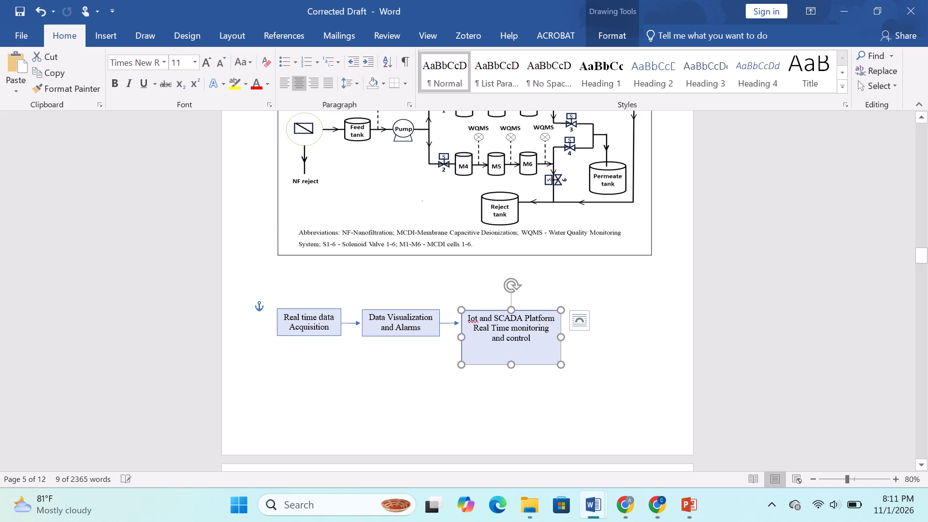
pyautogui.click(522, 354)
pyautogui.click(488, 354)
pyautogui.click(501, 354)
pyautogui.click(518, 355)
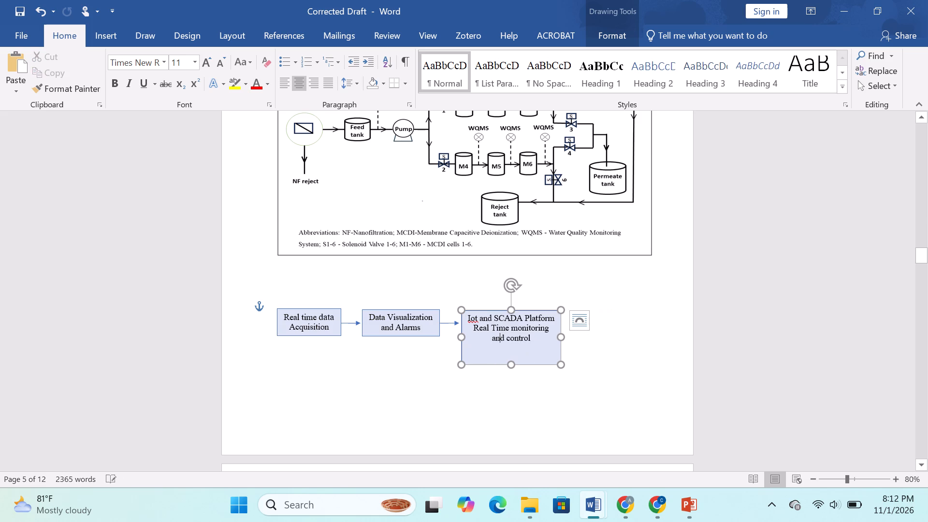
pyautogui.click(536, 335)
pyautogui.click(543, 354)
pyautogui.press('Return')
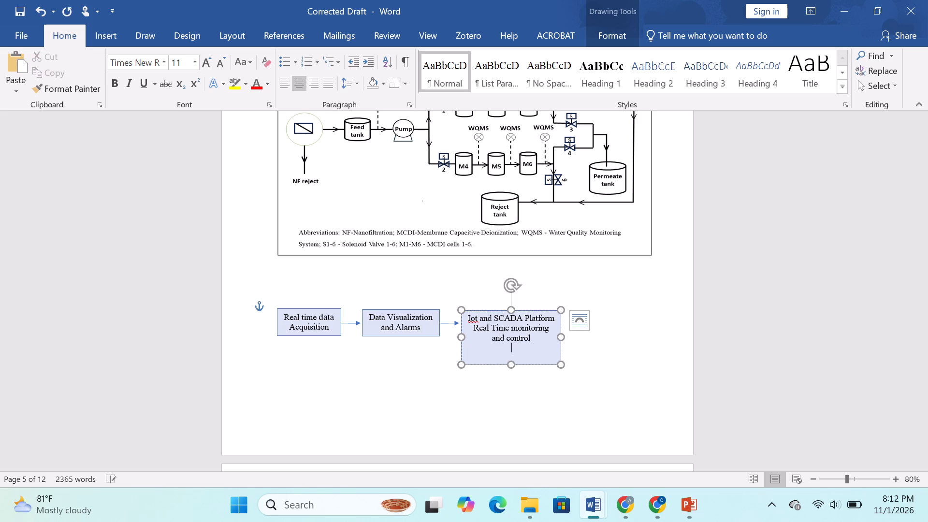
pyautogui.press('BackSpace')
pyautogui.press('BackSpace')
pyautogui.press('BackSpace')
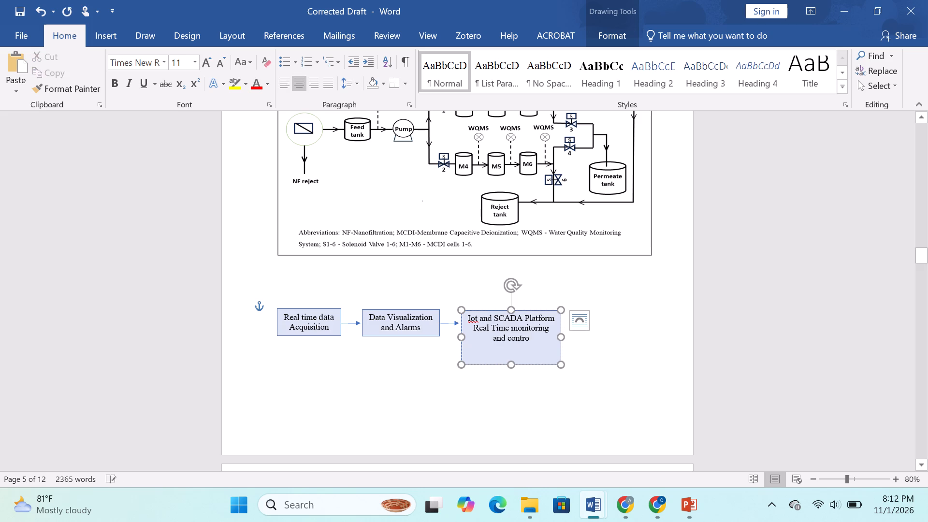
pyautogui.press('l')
# Shorten the Iot and SCADA Platform box to fit its three lines of text.
pyautogui.moveTo(512, 364); pyautogui.dragTo(506, 347)
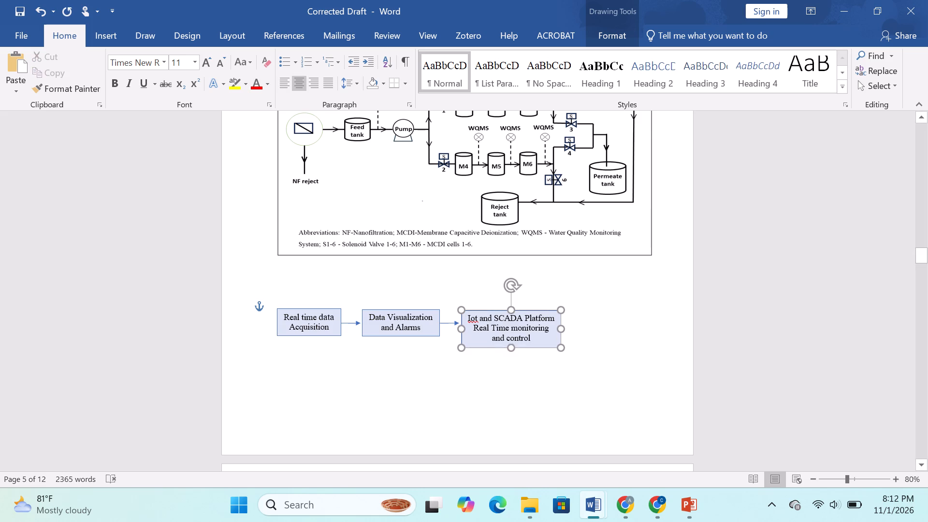
pyautogui.moveTo(506, 347); pyautogui.dragTo(507, 347)
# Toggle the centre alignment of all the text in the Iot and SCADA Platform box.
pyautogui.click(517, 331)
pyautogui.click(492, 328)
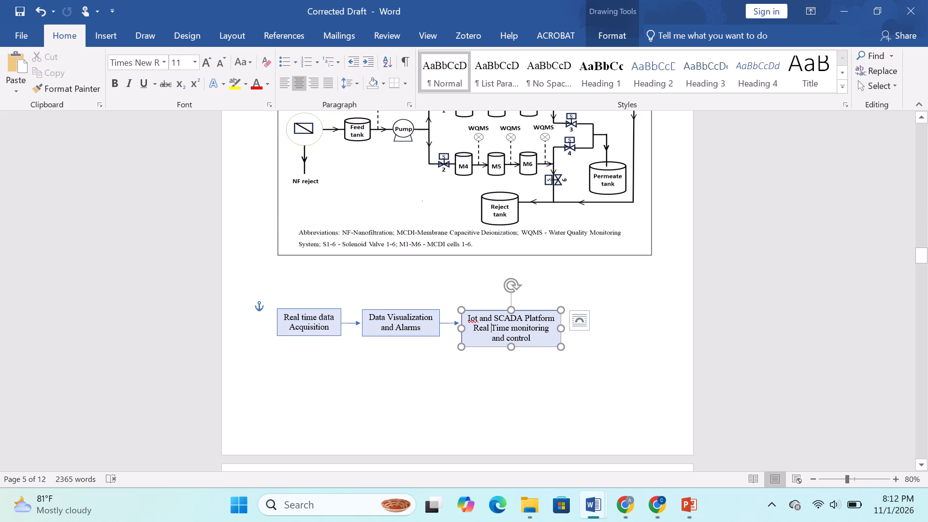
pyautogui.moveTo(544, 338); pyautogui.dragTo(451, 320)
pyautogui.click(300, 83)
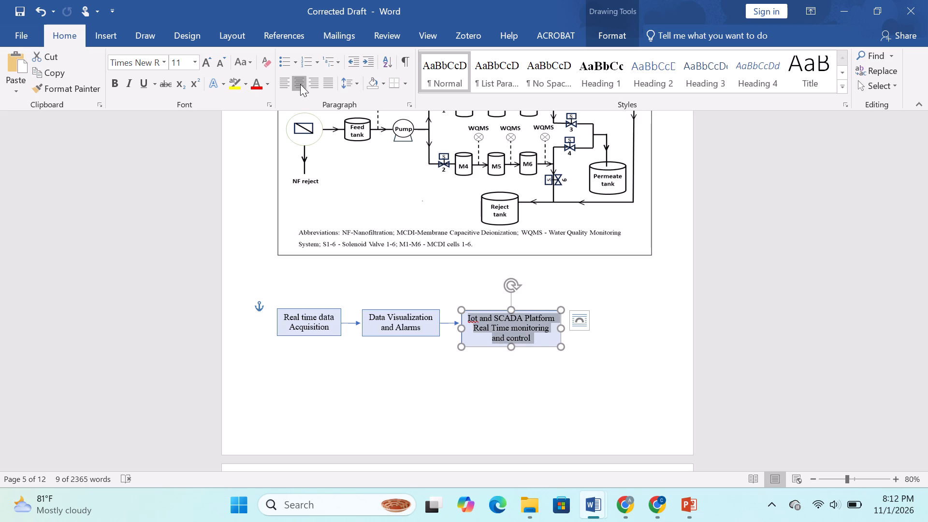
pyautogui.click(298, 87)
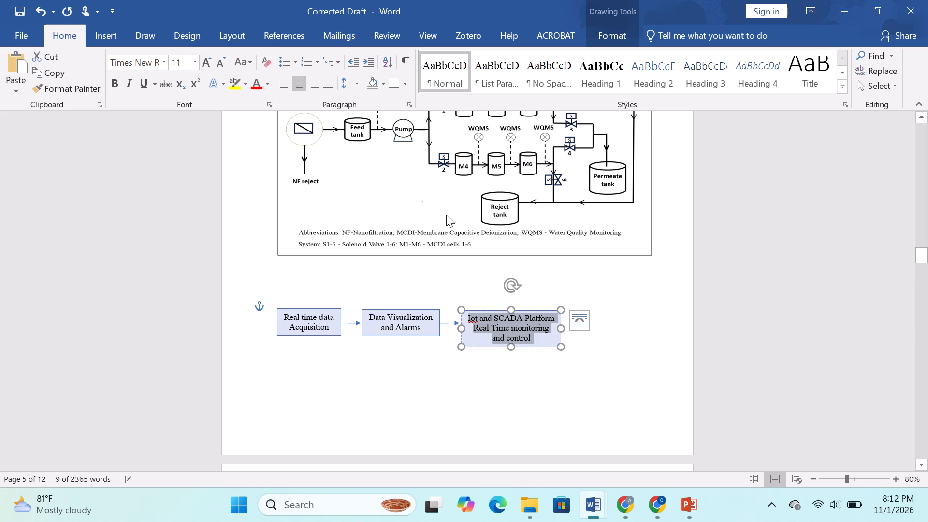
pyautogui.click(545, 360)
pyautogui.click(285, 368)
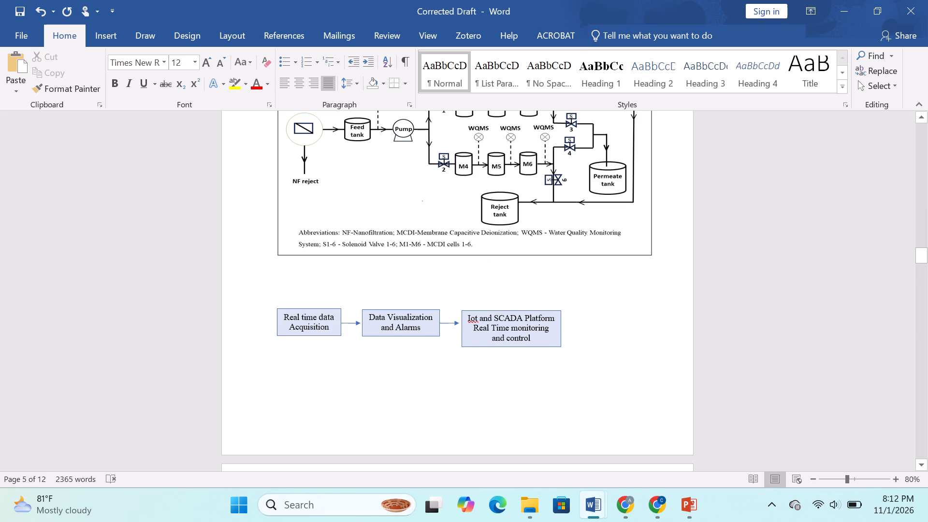
# Move the Iot and SCADA Platform box slightly up to line it up with the incoming arrow and neighbouring boxes.
pyautogui.click(473, 314)
pyautogui.moveTo(490, 309); pyautogui.dragTo(489, 304)
pyautogui.click(486, 378)
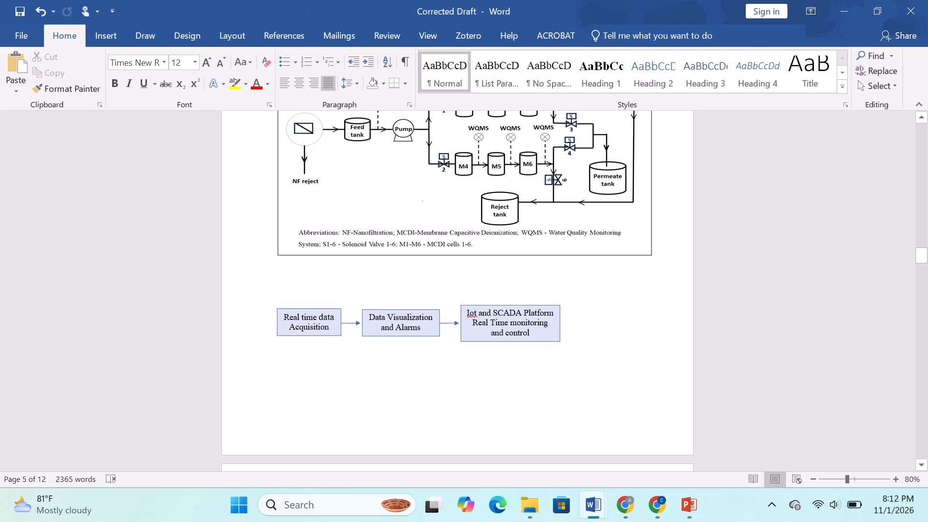
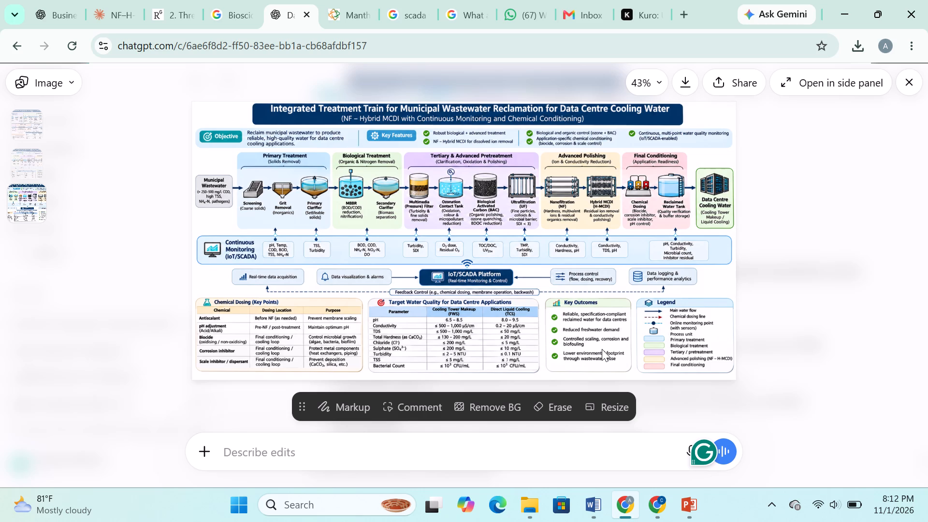
# Switch to the Corrected Draft in Word and draw a horizontal arrow about 0.37" long out of the Iot and SCADA Platform box.
pyautogui.click(597, 511)
pyautogui.click(501, 452)
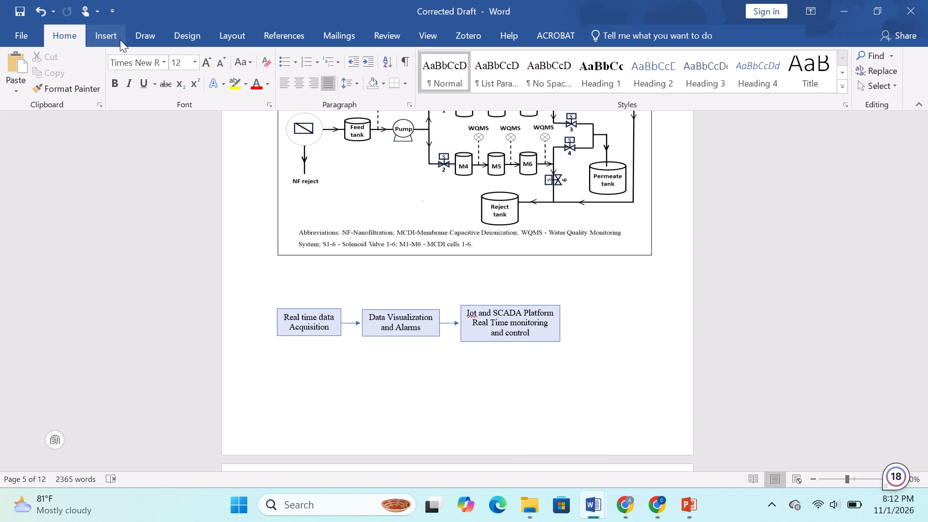
pyautogui.click(189, 33)
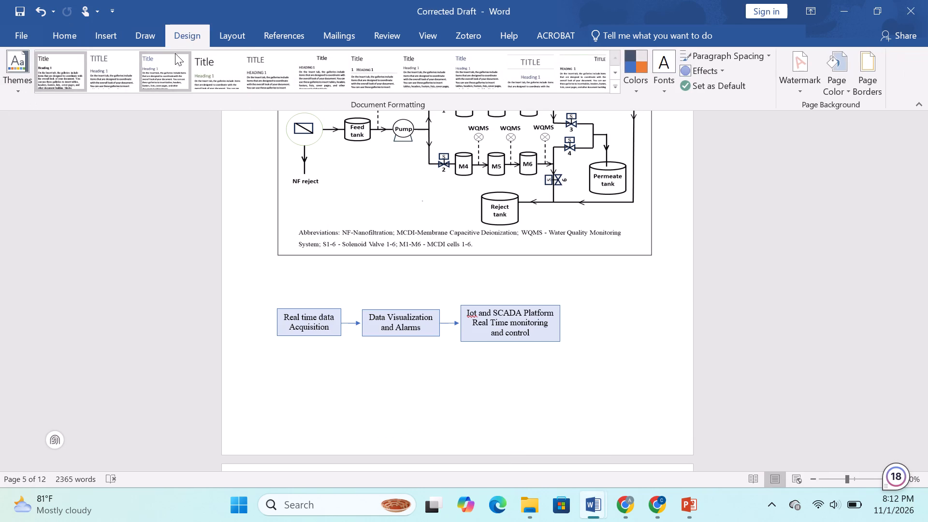
pyautogui.click(213, 29)
pyautogui.click(134, 33)
pyautogui.click(90, 40)
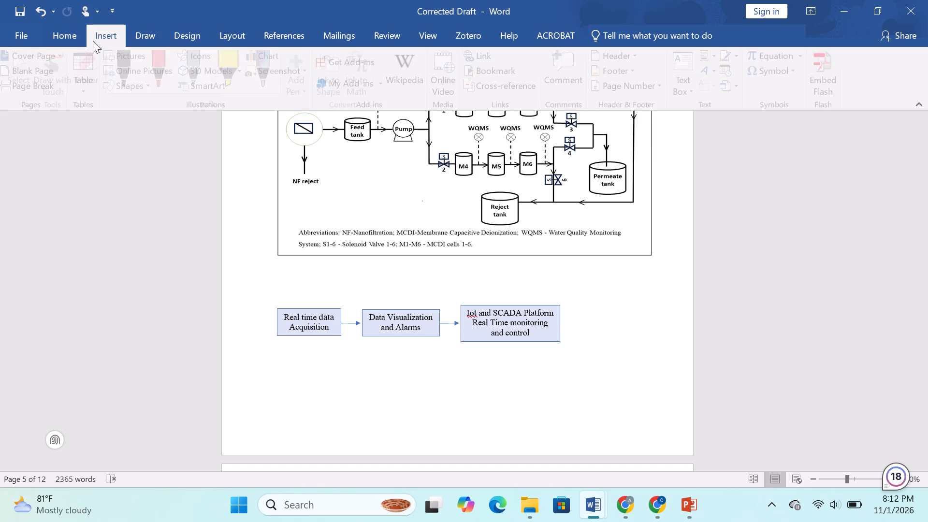
pyautogui.click(133, 94)
pyautogui.click(136, 91)
pyautogui.click(154, 120)
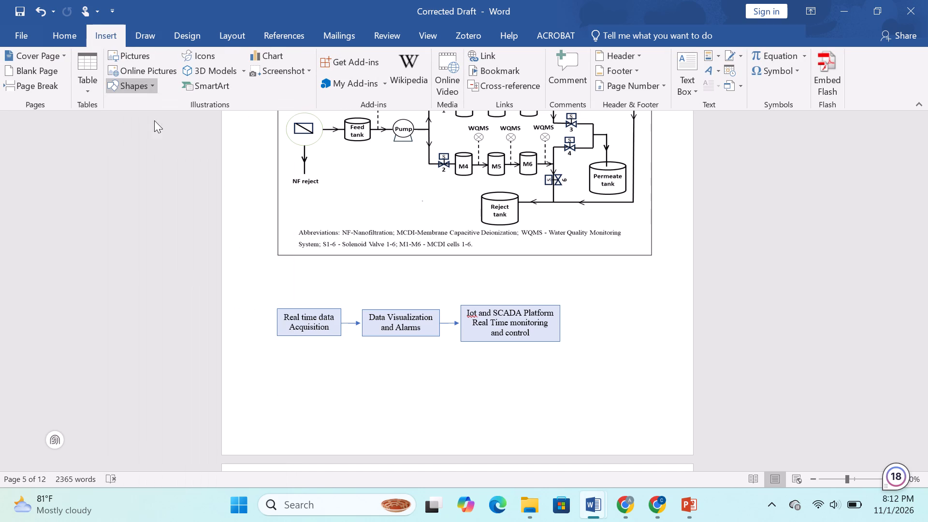
pyautogui.keyDown('shift'); pyautogui.moveTo(561, 324); pyautogui.dragTo(581, 325); pyautogui.keyUp('shift')
pyautogui.click(573, 325)
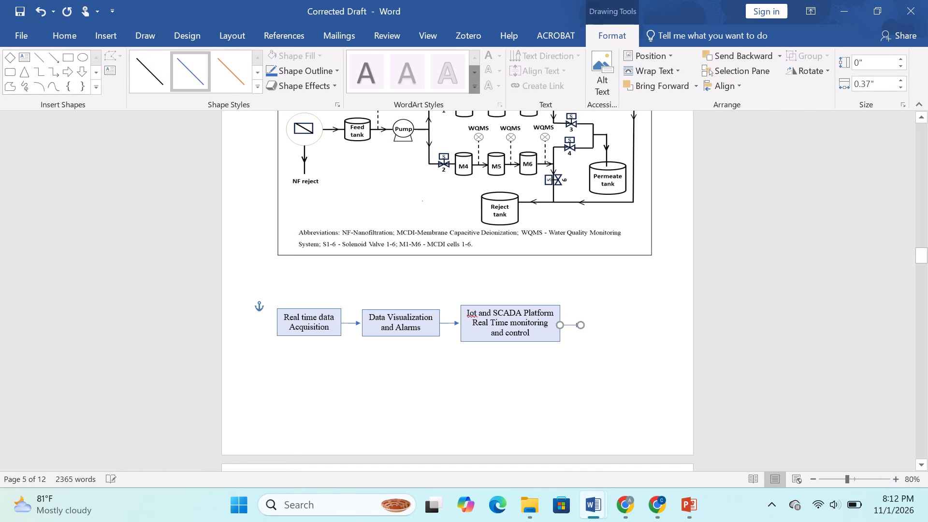
pyautogui.click(564, 348)
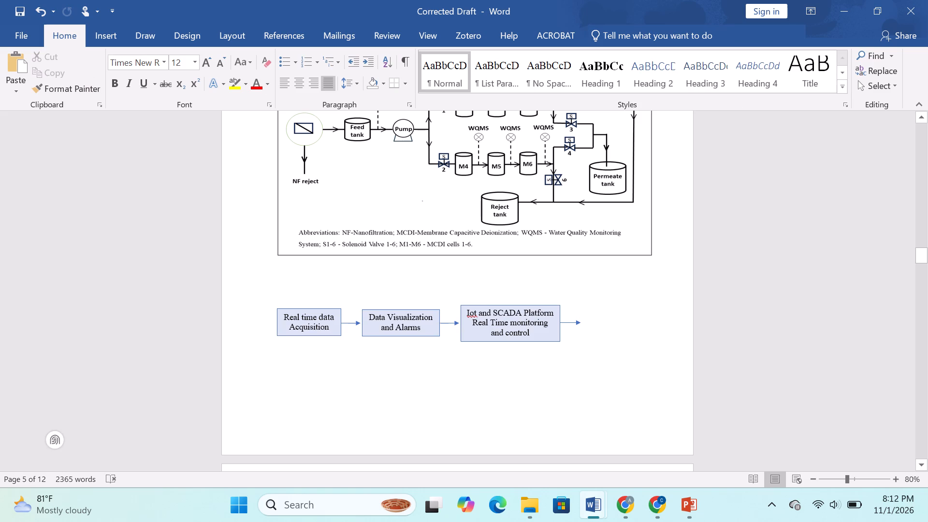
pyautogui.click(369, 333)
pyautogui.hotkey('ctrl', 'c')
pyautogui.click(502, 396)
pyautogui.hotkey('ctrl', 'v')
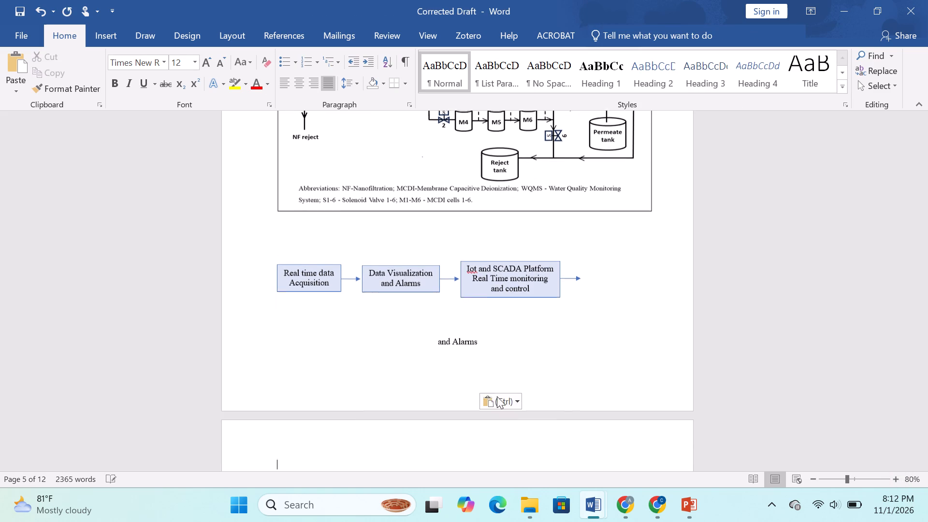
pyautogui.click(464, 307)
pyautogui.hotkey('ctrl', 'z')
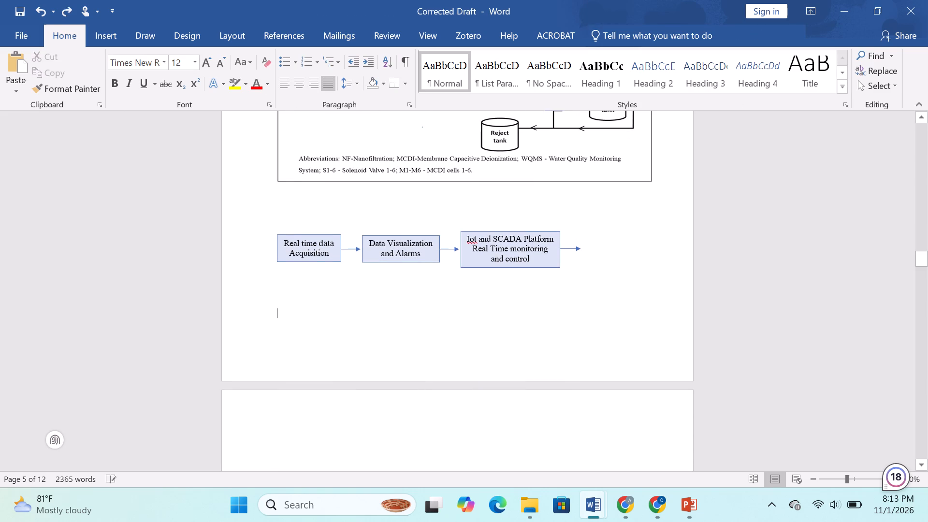
# Duplicate the Data Visualization and Alarms box and place the copy at the tip of the arrow leaving the Iot and SCADA Platform box.
pyautogui.click(414, 252)
pyautogui.click(421, 234)
pyautogui.hotkey('ctrl', 'c')
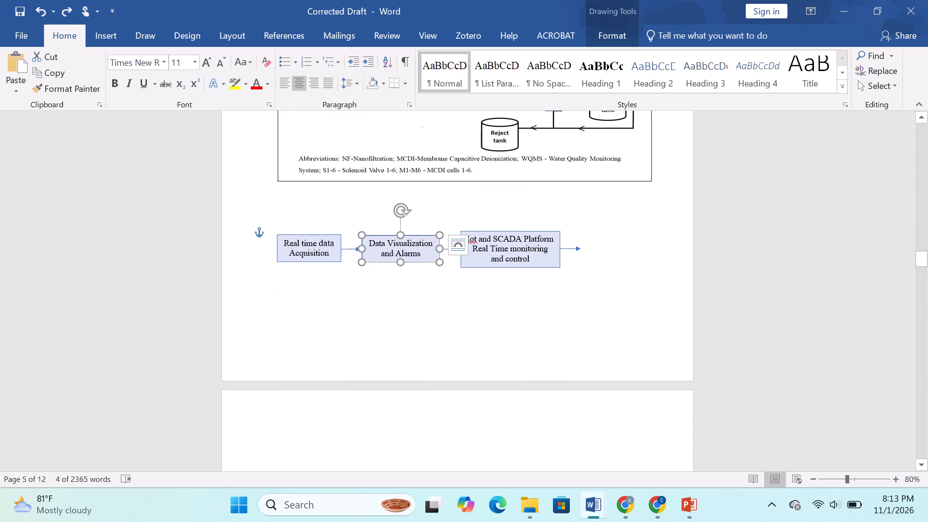
pyautogui.click(450, 321)
pyautogui.hotkey('ctrl', 'v')
pyautogui.moveTo(333, 331); pyautogui.dragTo(333, 331)
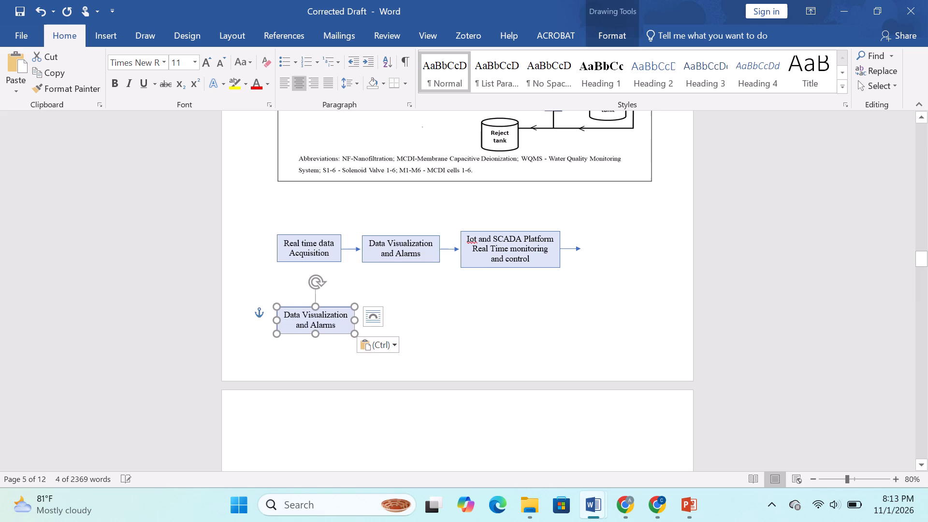
pyautogui.moveTo(333, 331); pyautogui.dragTo(643, 260)
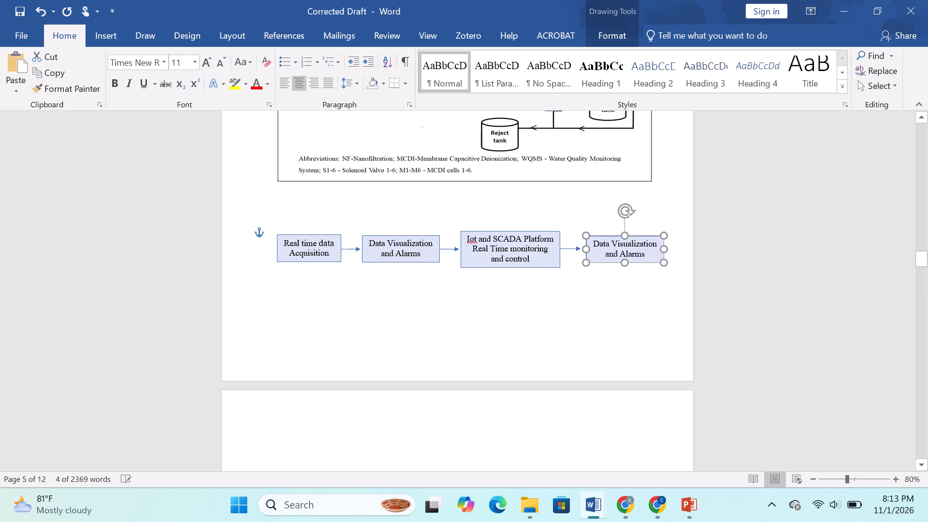
pyautogui.moveTo(643, 260); pyautogui.dragTo(638, 260)
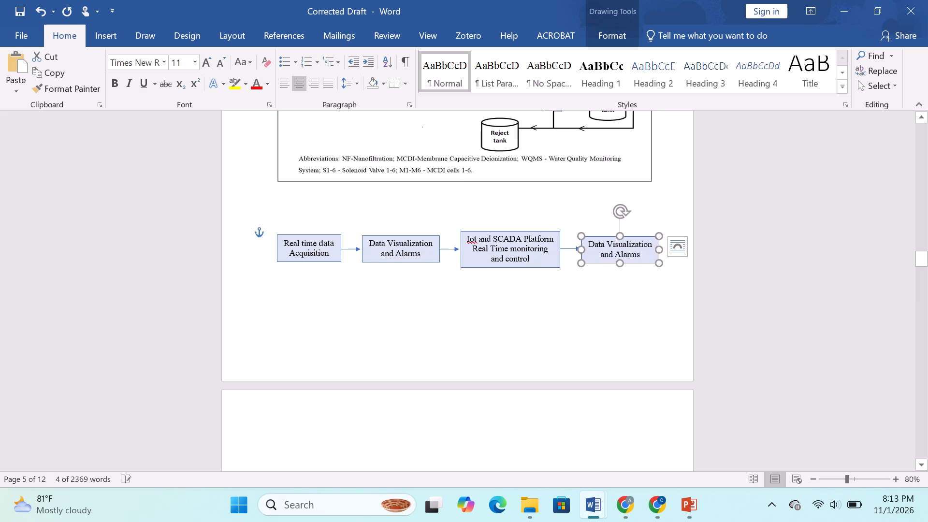
# Relabel the copied fourth box by entering "Data LOGGING AND" and cutting the text back to "Data L".
pyautogui.moveTo(641, 258); pyautogui.dragTo(603, 246)
pyautogui.write('ata')
pyautogui.press('space')
pyautogui.write('OGGING AND')
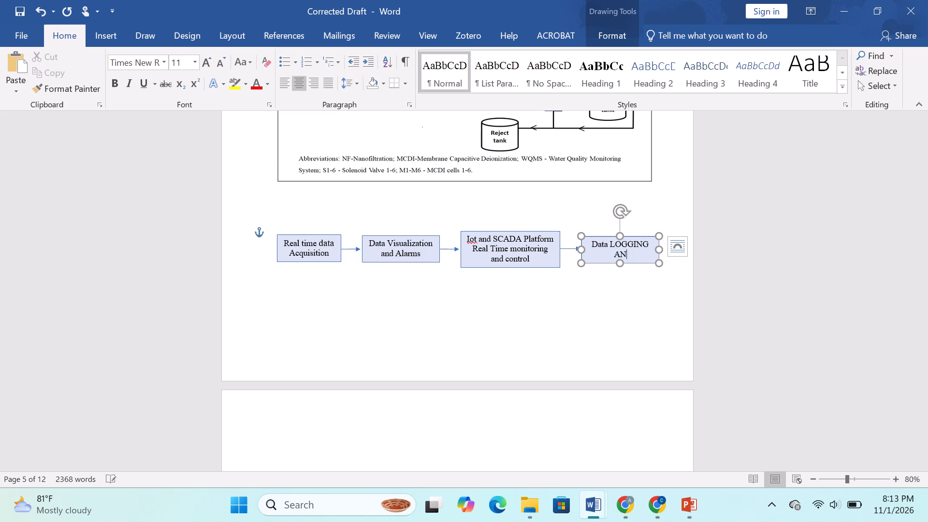
pyautogui.press('space')
pyautogui.press('BackSpace')
pyautogui.press('BackSpace')
pyautogui.press('BackSpace')
pyautogui.press('BackSpace')
pyautogui.press('BackSpace')
pyautogui.press('BackSpace')
pyautogui.press('BackSpace')
pyautogui.press('BackSpace')
pyautogui.press('BackSpace')
pyautogui.press('BackSpace')
pyautogui.press('BackSpace')
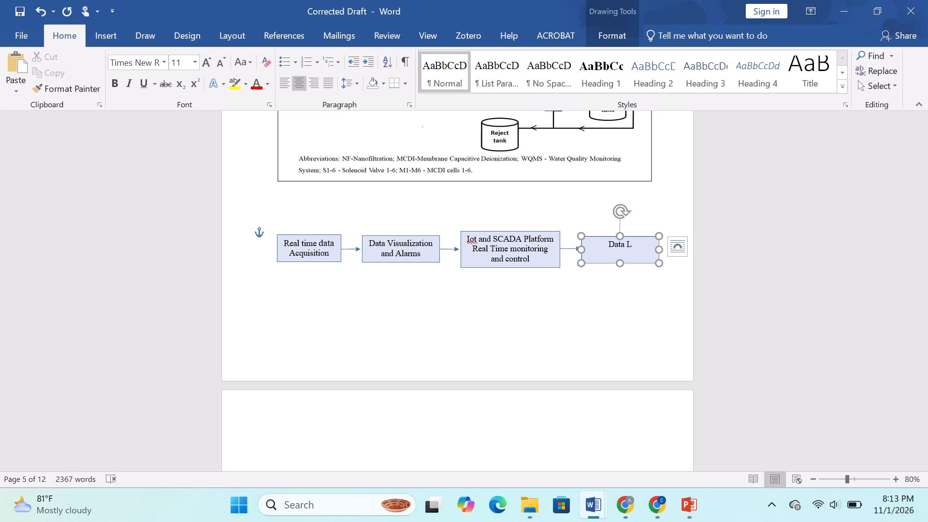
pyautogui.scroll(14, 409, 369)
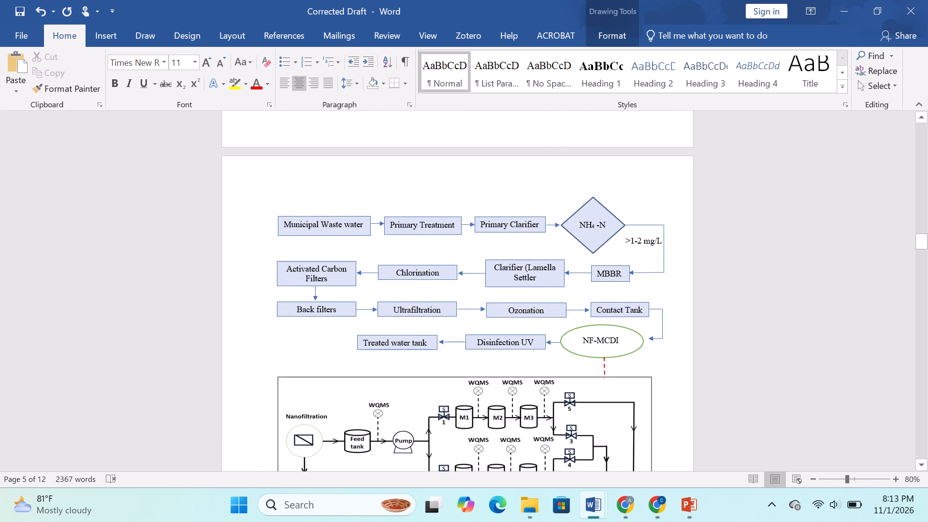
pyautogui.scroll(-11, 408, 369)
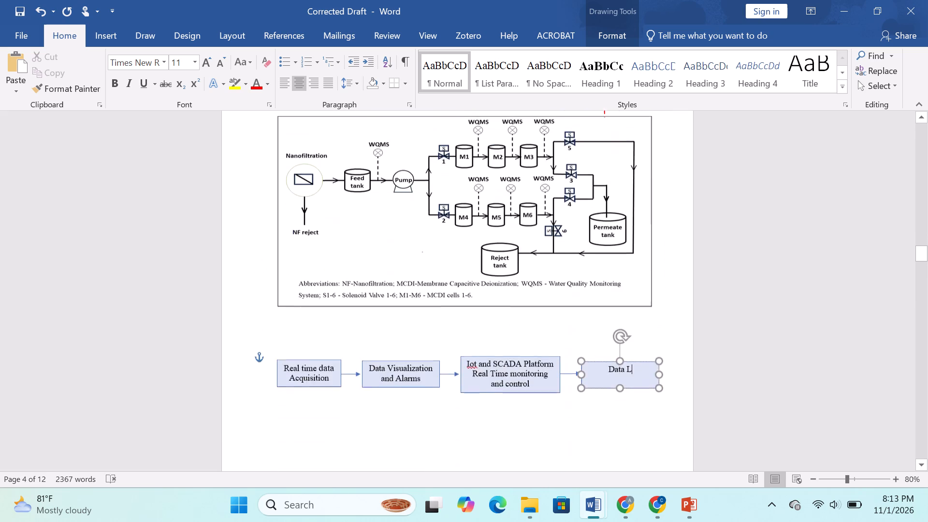
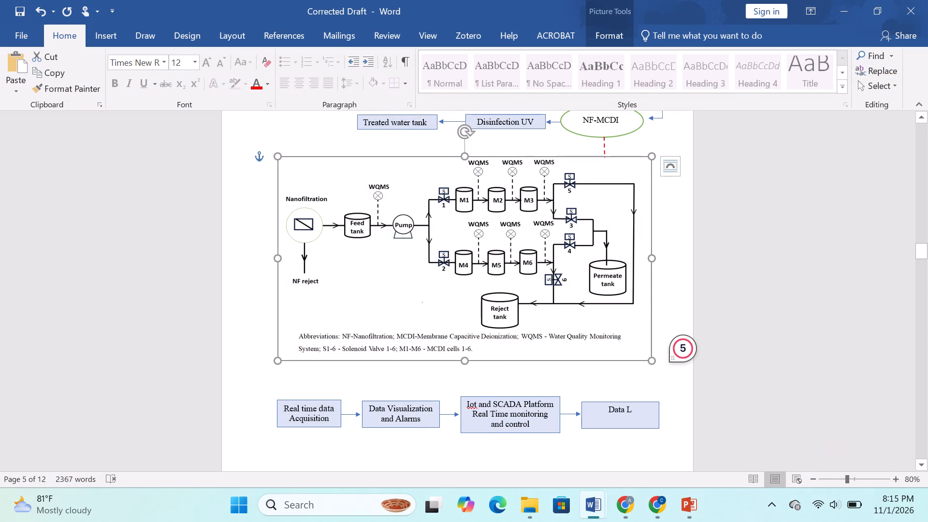
pyautogui.tripleClick(476, 403)
pyautogui.tripleClick(491, 404)
pyautogui.click(515, 410)
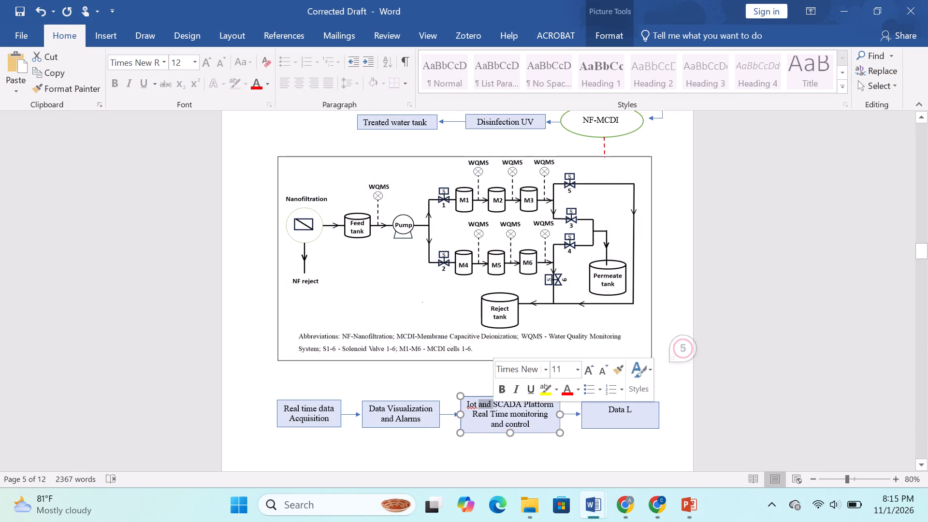
pyautogui.click(487, 413)
pyautogui.click(481, 412)
pyautogui.click(477, 405)
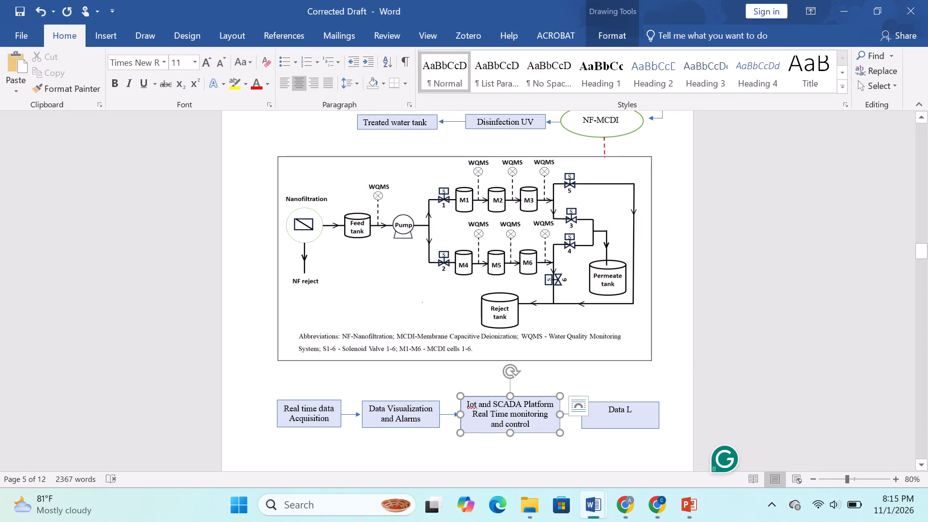
pyautogui.press('BackSpace')
pyautogui.press('t')
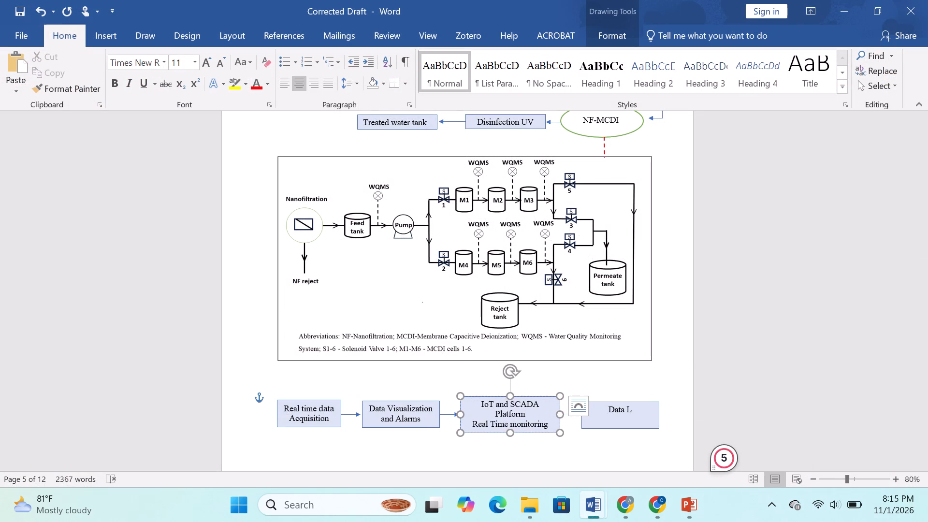
# Complete the fourth flowchart box's label as "Data Logging and Control".
pyautogui.click(639, 413)
pyautogui.write('ogging and')
pyautogui.press('space')
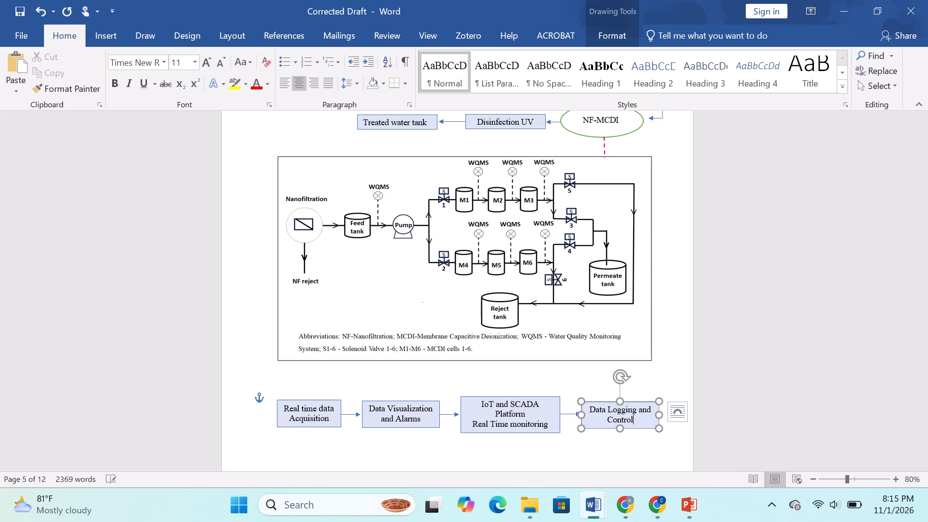
# Stretch the nanofiltration and MCDI schematic further down toward the monitoring flowchart.
pyautogui.click(567, 260)
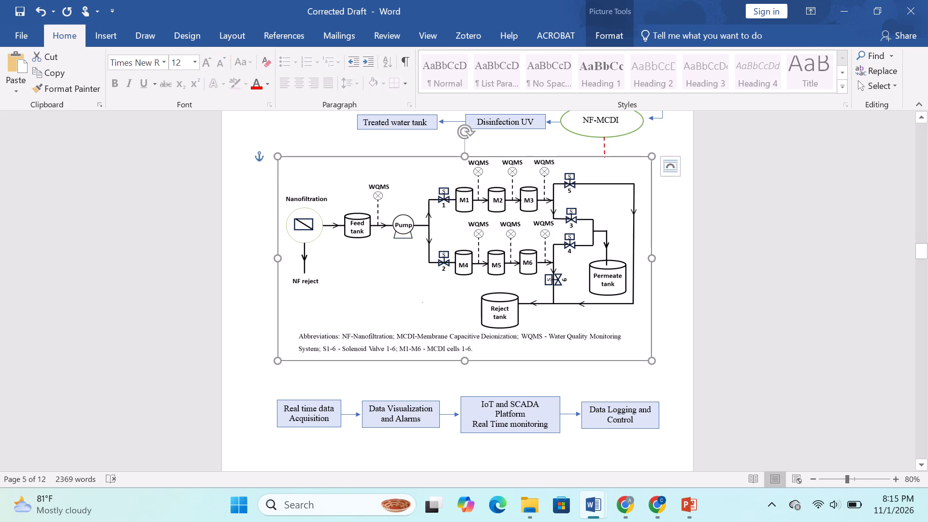
pyautogui.moveTo(466, 360); pyautogui.dragTo(468, 376)
# Review the proposal from the title page through the objectives and MCDI technology sections to the treatment process flowchart.
pyautogui.scroll(6, 503, 276)
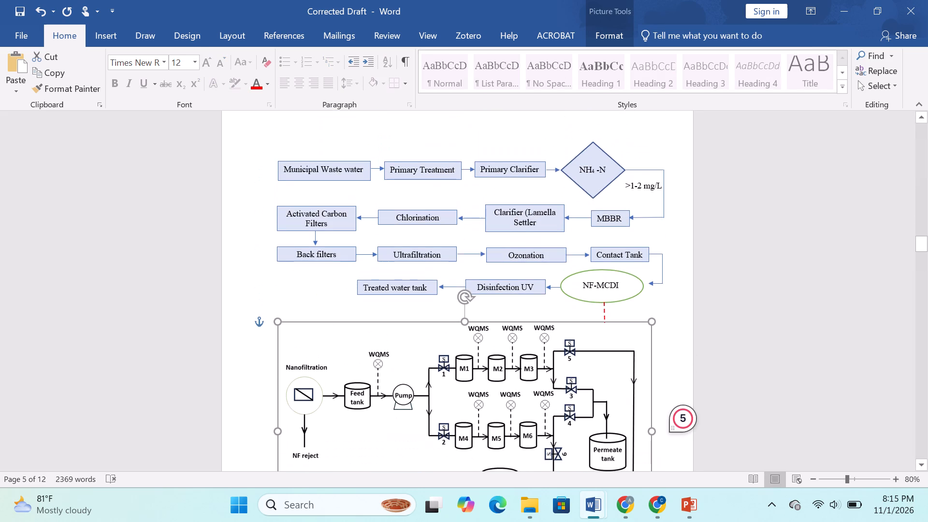
pyautogui.scroll(6, 504, 276)
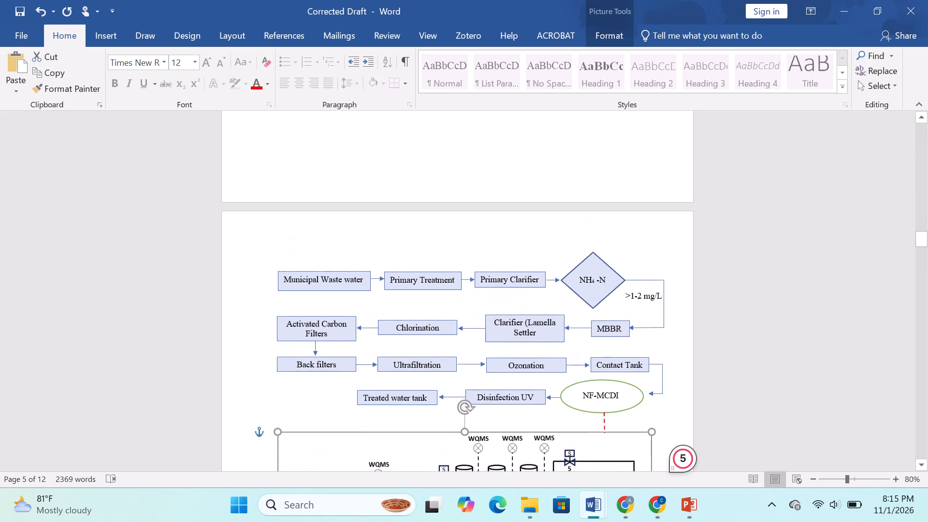
pyautogui.scroll(11, 504, 276)
pyautogui.scroll(12, 504, 276)
pyautogui.scroll(11, 504, 276)
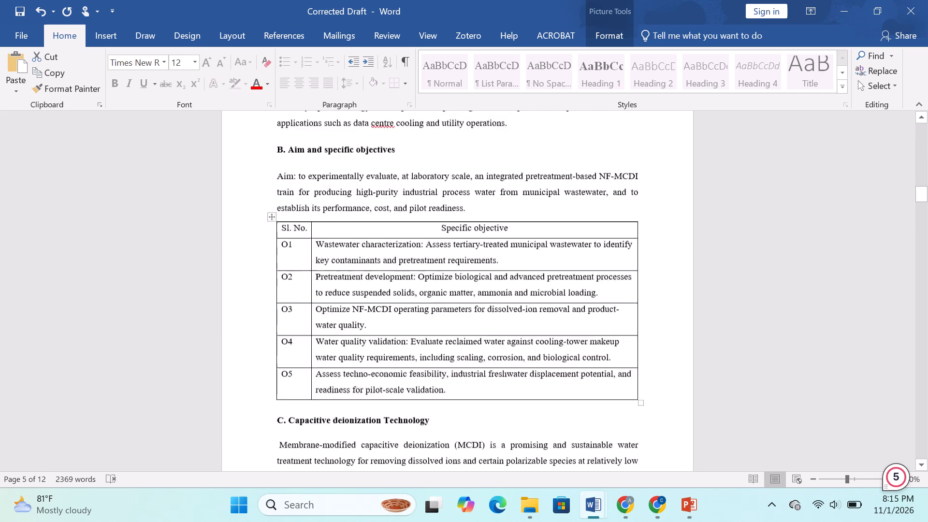
pyautogui.scroll(20, 504, 276)
pyautogui.scroll(20, 504, 276)
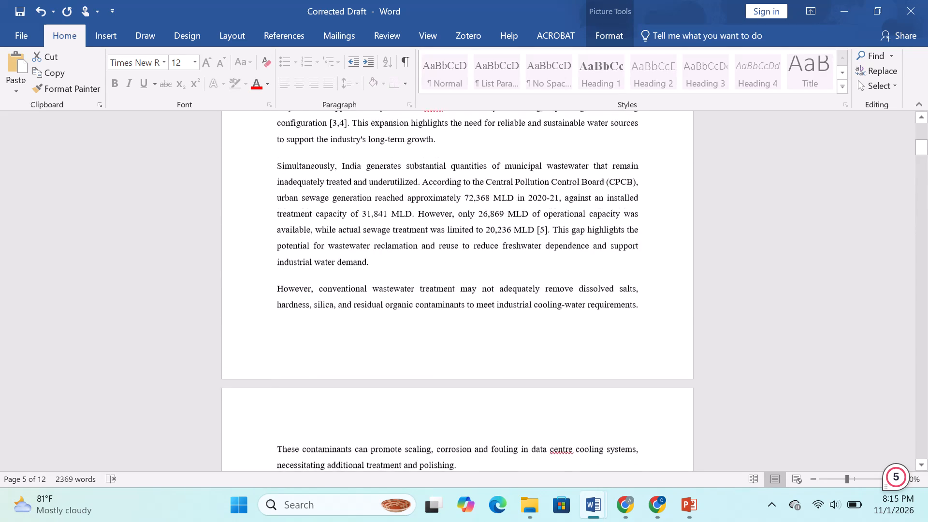
pyautogui.scroll(10, 507, 276)
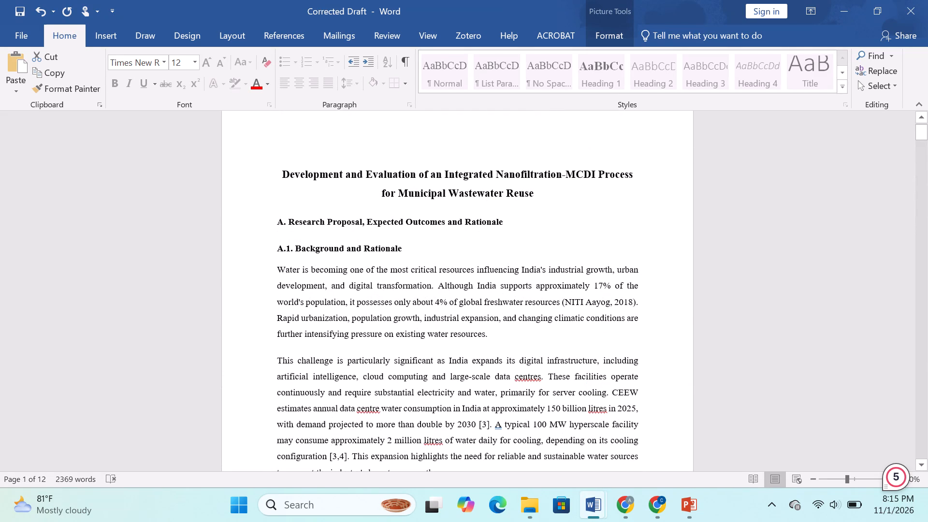
pyautogui.scroll(-20, 621, 360)
pyautogui.scroll(-13, 621, 360)
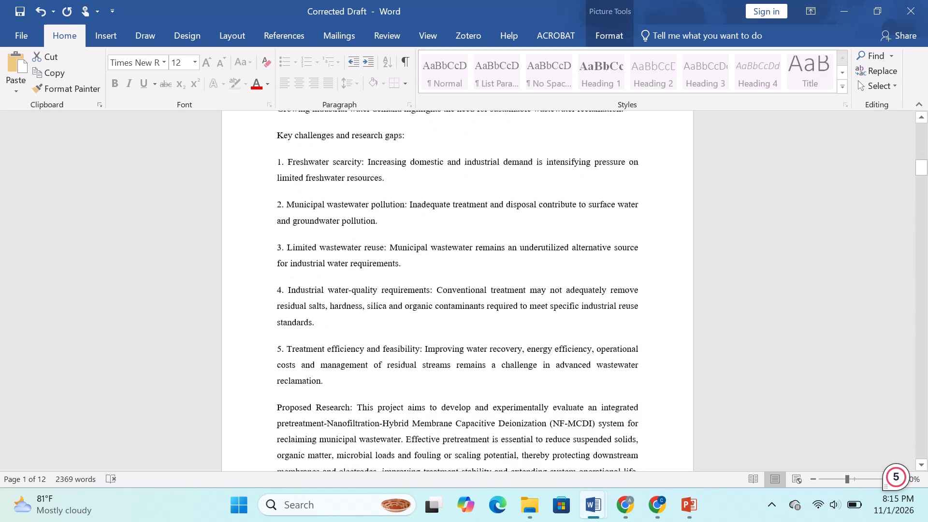
pyautogui.scroll(-20, 622, 361)
pyautogui.scroll(-20, 622, 361)
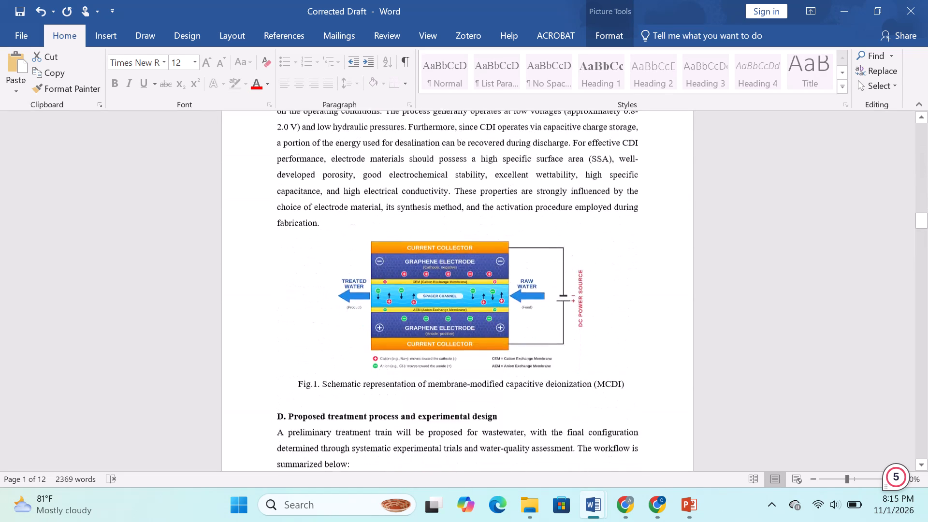
pyautogui.scroll(-18, 620, 361)
pyautogui.scroll(1, 618, 361)
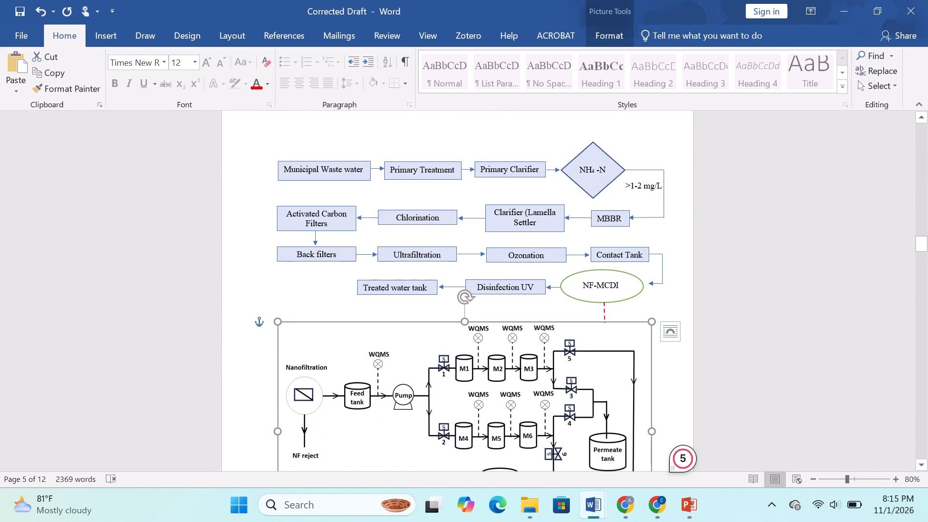
# Switch to Chrome and search Google Images in a new tab for "Treatmen train for sewage treatment plan".
pyautogui.click(623, 504)
pyautogui.click(688, 0)
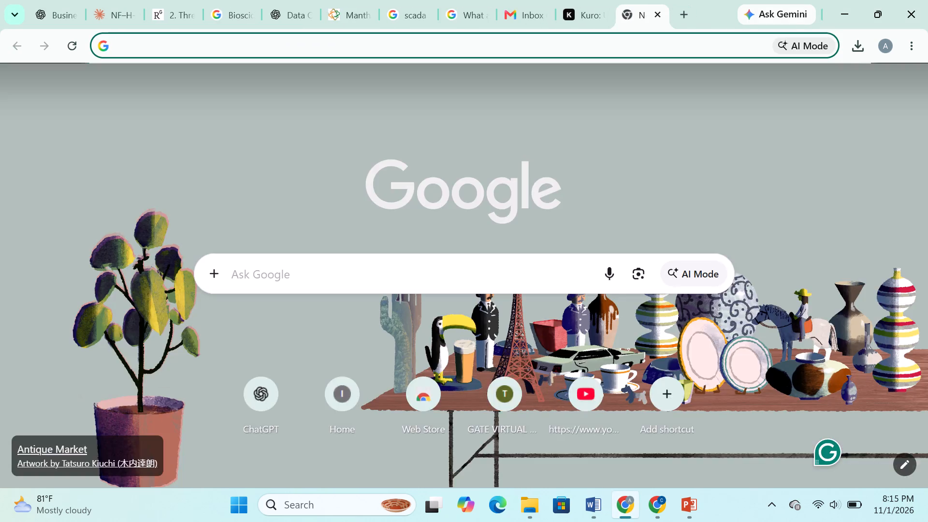
pyautogui.click(486, 270)
pyautogui.press('t')
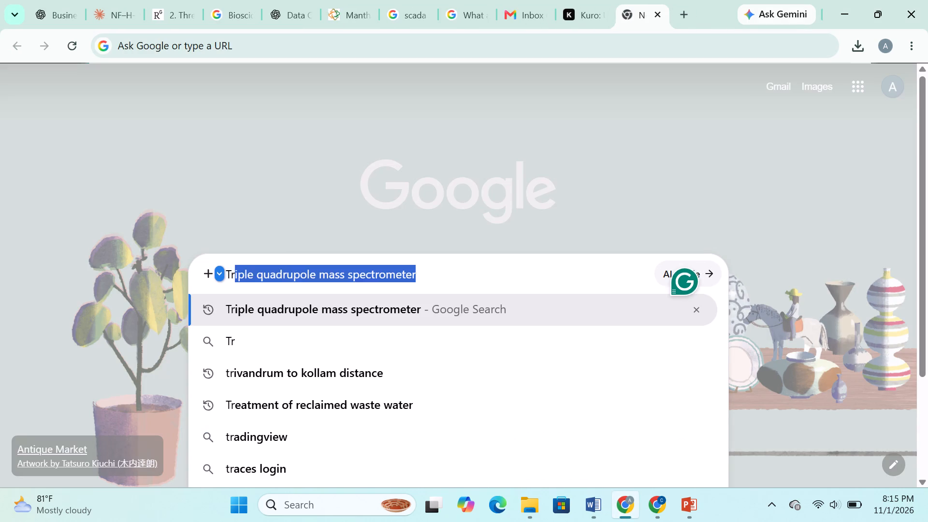
pyautogui.write('tmen t')
pyautogui.write('rain d')
pyautogui.press('BackSpace')
pyautogui.write('for')
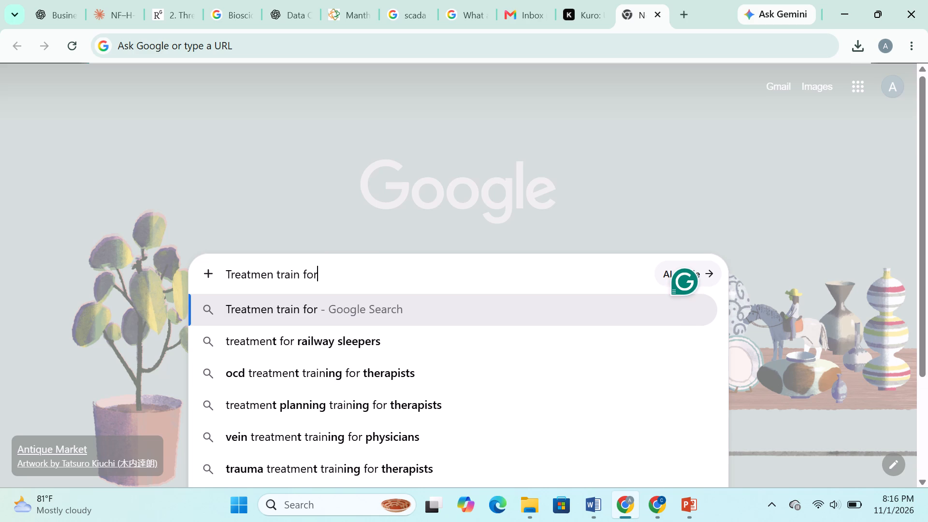
pyautogui.press('space')
pyautogui.write('sewage treatment plan')
pyautogui.press('Return')
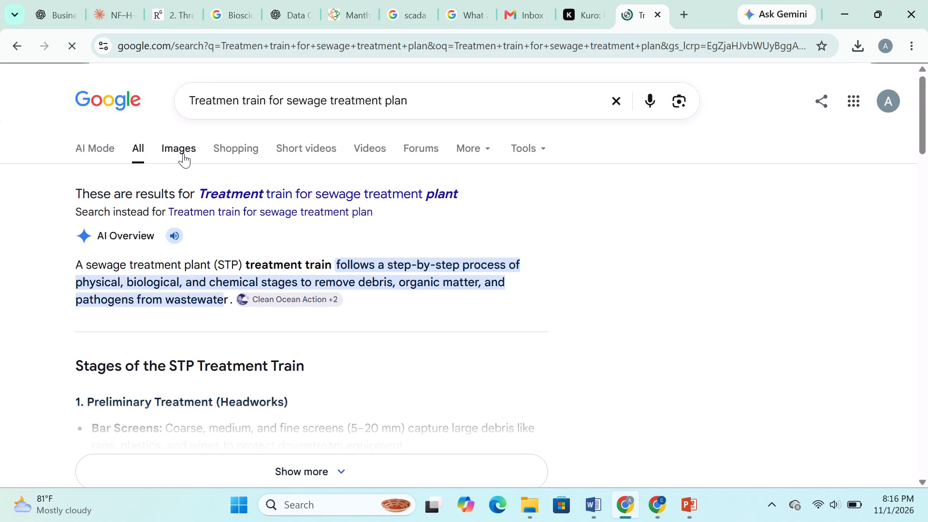
pyautogui.click(183, 153)
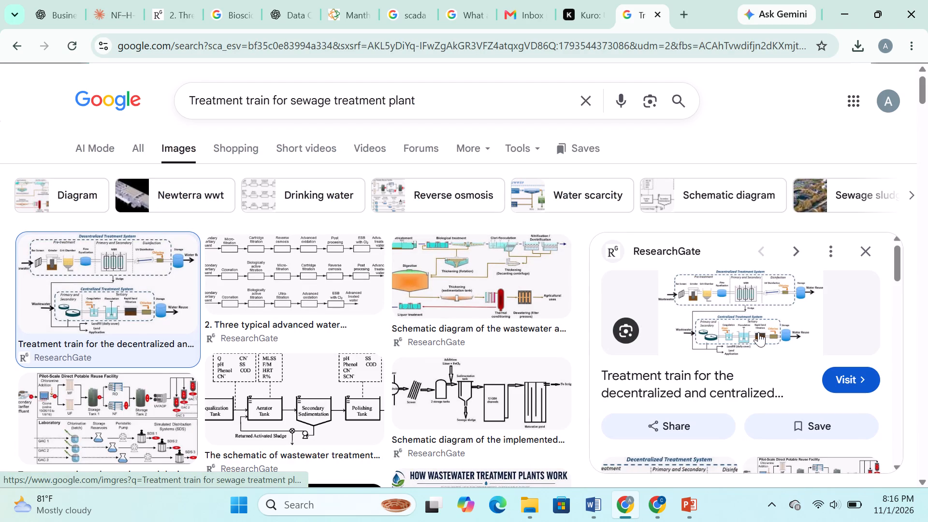
# Open the ResearchGate figure on decentralized and centralized treatment trains and examine its diagram and source publication.
pyautogui.click(786, 332)
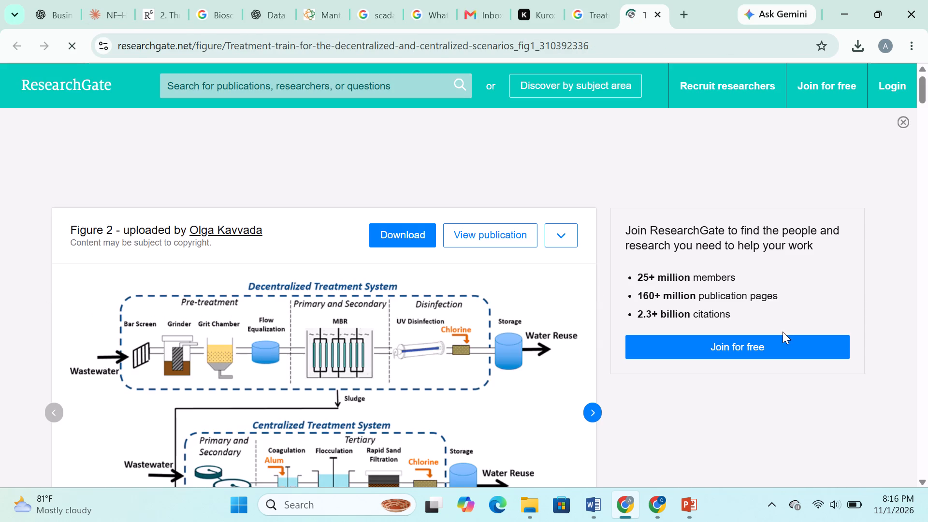
pyautogui.scroll(-2, 316, 351)
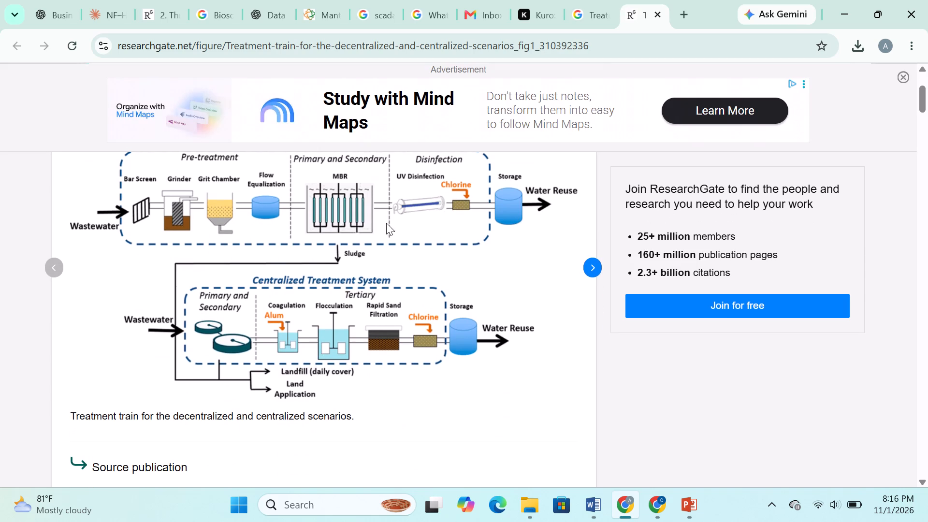
pyautogui.scroll(1, 397, 249)
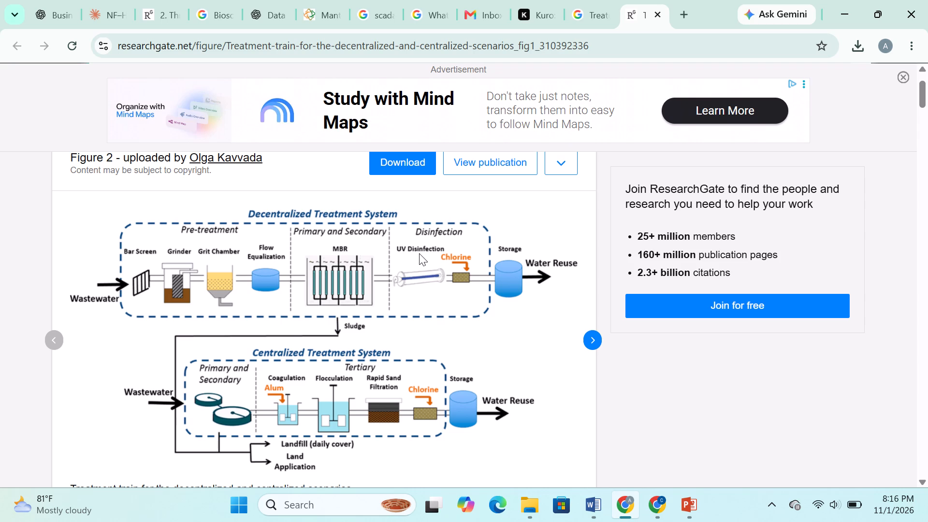
pyautogui.scroll(-4, 419, 253)
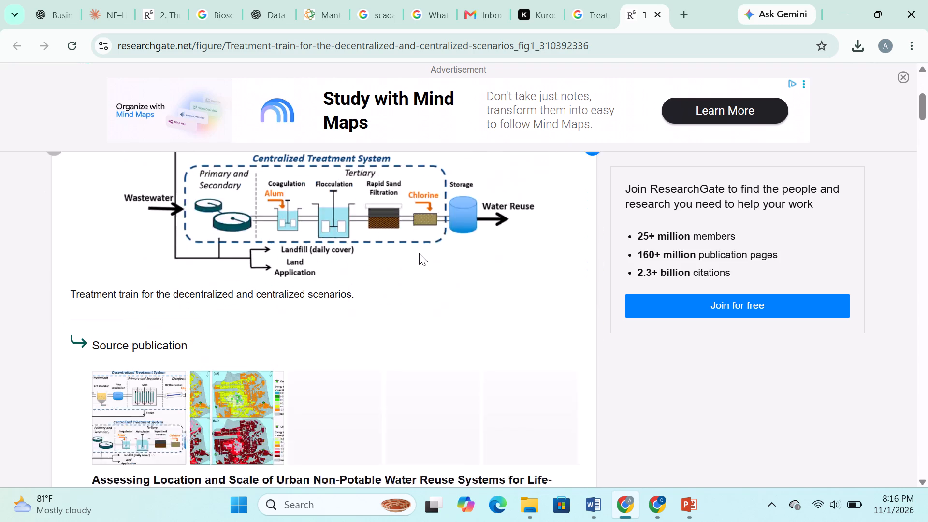
pyautogui.scroll(-6, 419, 253)
pyautogui.scroll(3, 419, 253)
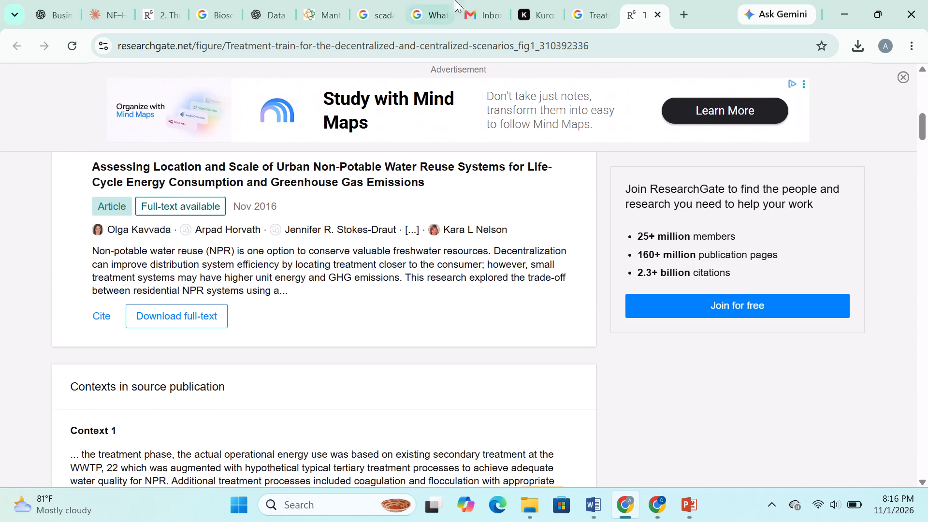
# Browse the sewage treatment train image results, open Membracon's sewage treatment plant article with cookies rejected, and examine its process flow diagram.
pyautogui.click(602, 0)
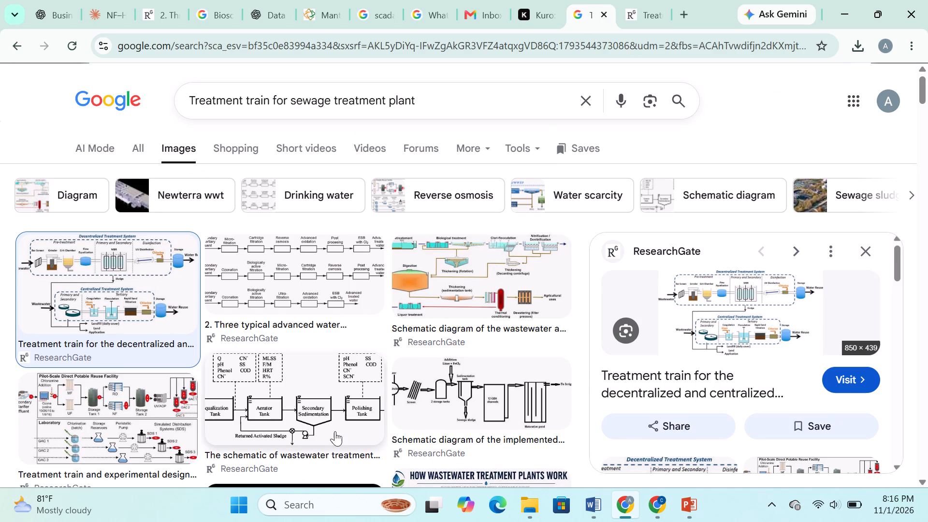
pyautogui.scroll(-1, 335, 431)
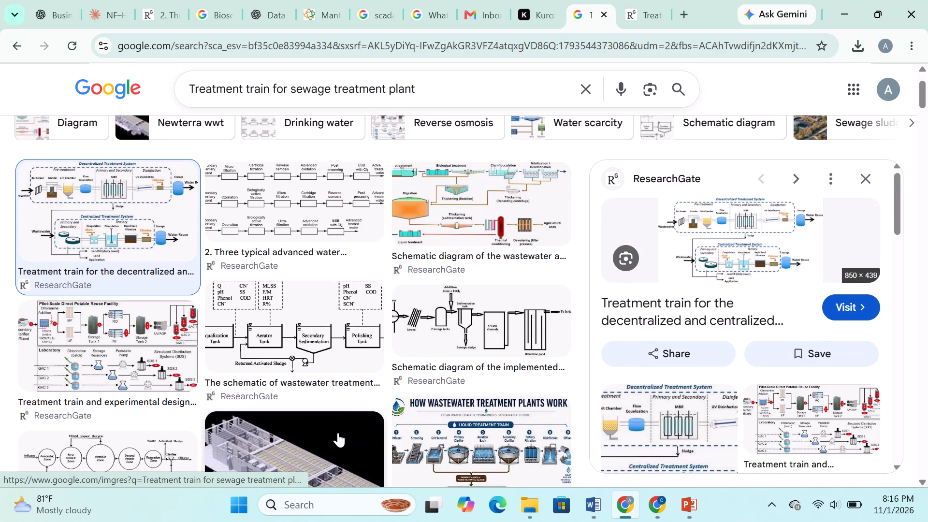
pyautogui.scroll(-7, 338, 433)
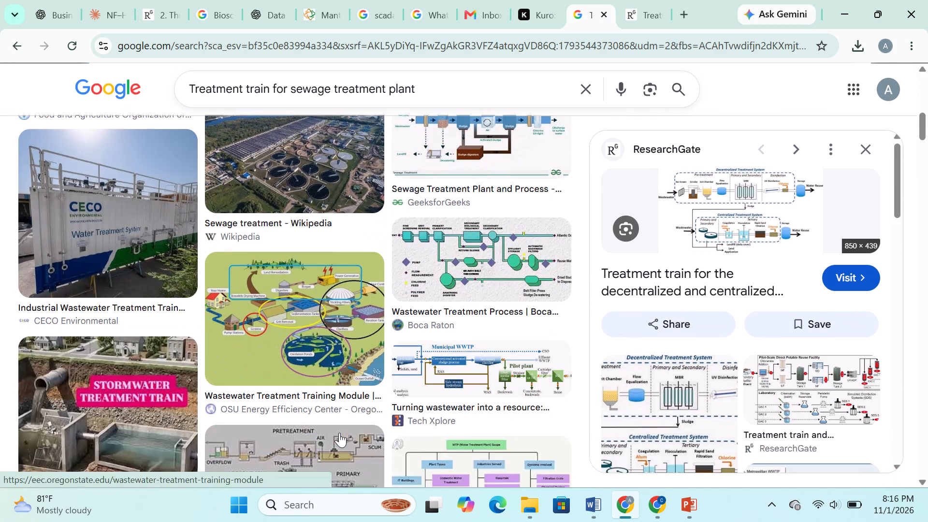
pyautogui.scroll(-4, 418, 327)
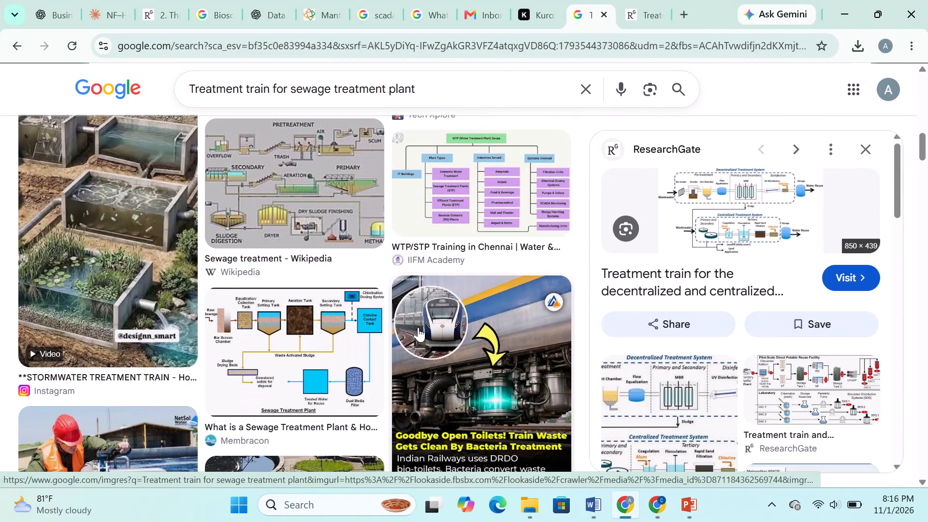
pyautogui.click(228, 342)
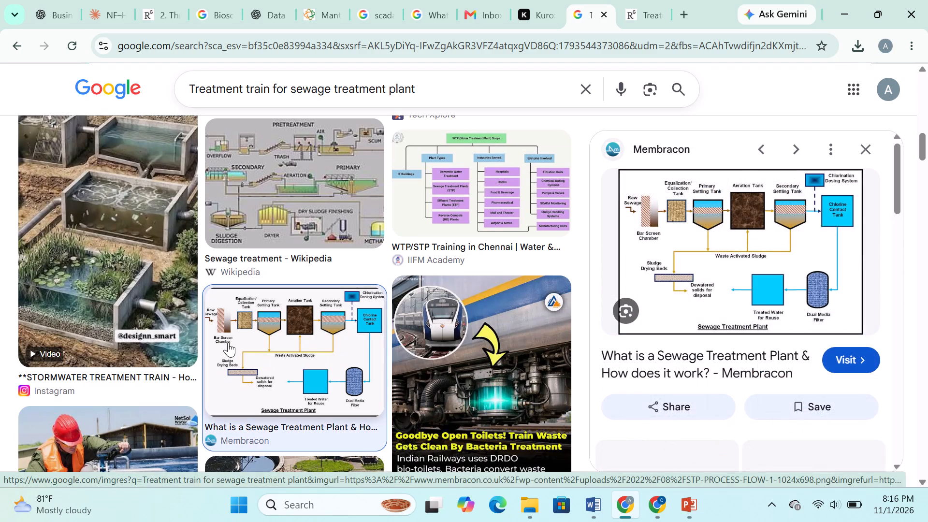
pyautogui.click(753, 197)
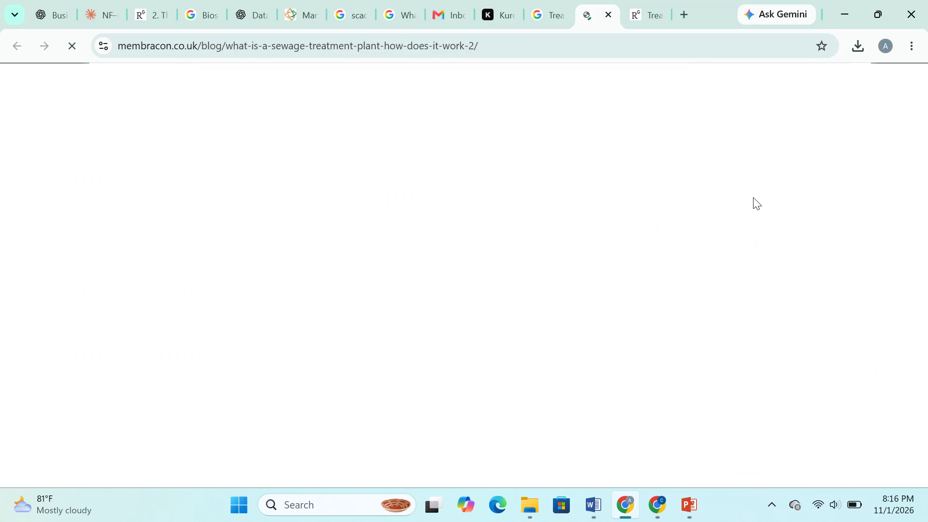
pyautogui.scroll(-5, 491, 398)
pyautogui.scroll(-7, 461, 373)
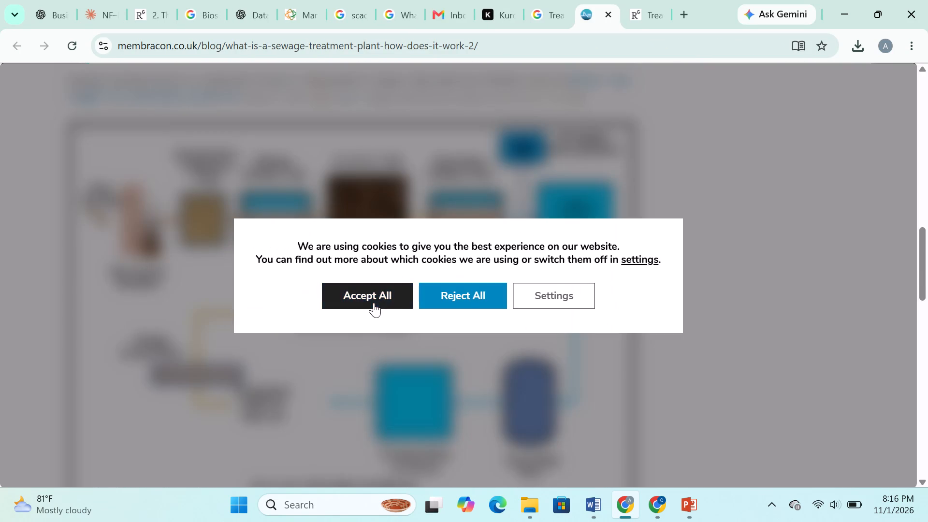
pyautogui.click(495, 298)
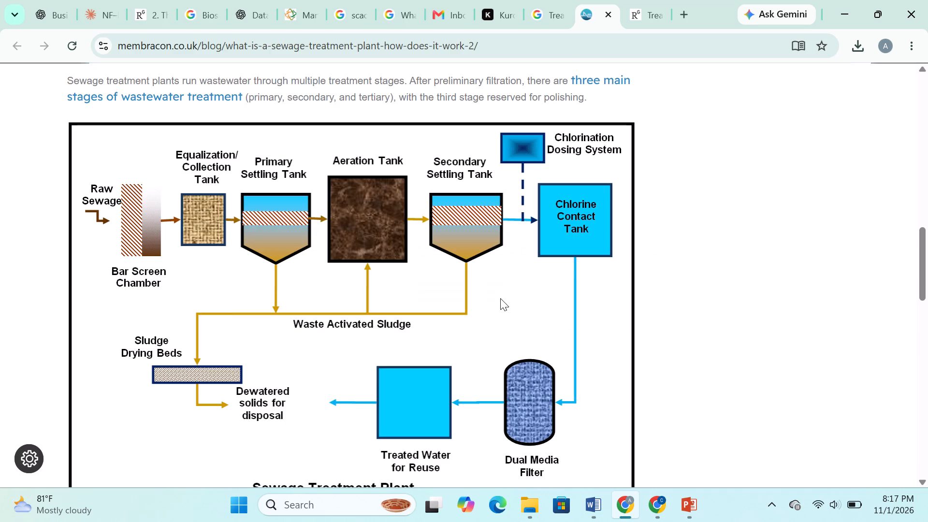
# Switch to Word and add the missing closing parenthesis to the "Clarifier (Lamella Settler" box in the treatment flowchart.
pyautogui.click(596, 501)
pyautogui.click(505, 439)
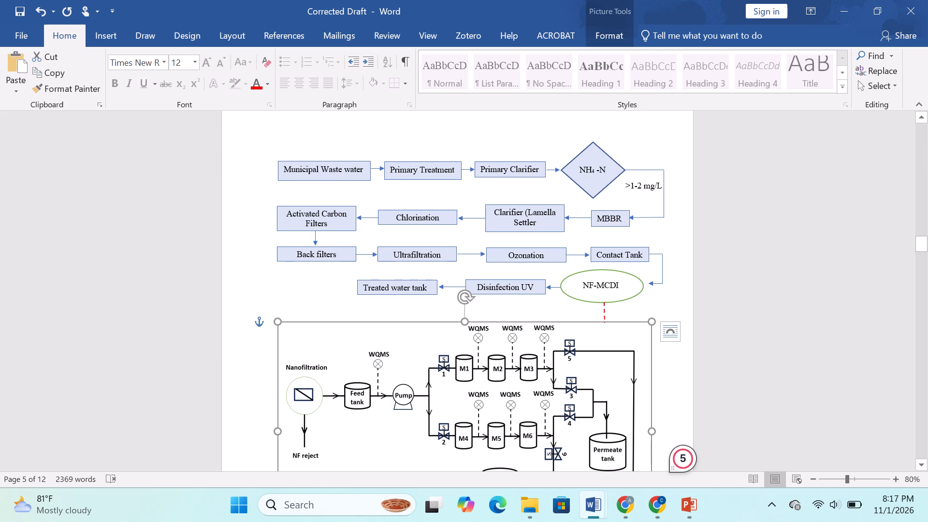
pyautogui.click(535, 221)
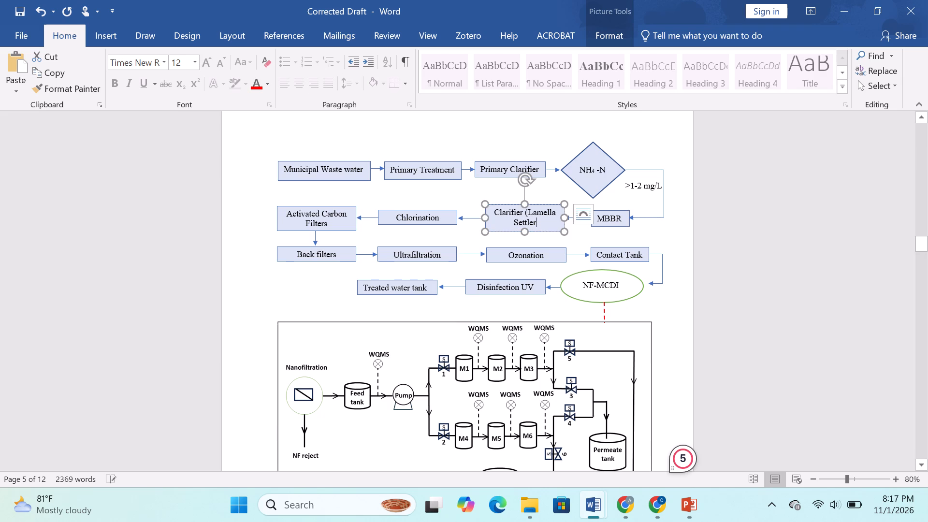
pyautogui.hotkey('shift', '_')
pyautogui.press('BackSpace')
pyautogui.hotkey('shift', ')')
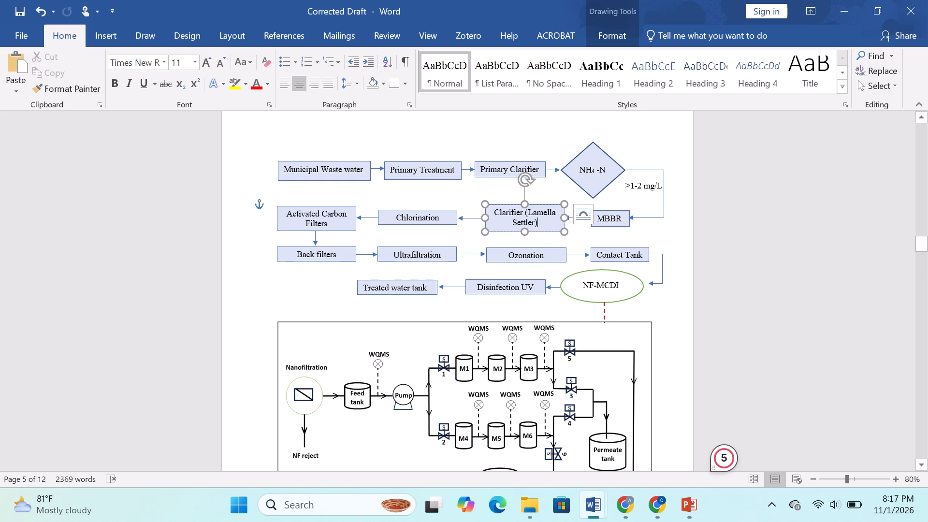
# Review the proposal from its title and background through the problem statement, research gaps and Proposed Research paragraph.
pyautogui.scroll(20, 573, 281)
pyautogui.scroll(20, 573, 281)
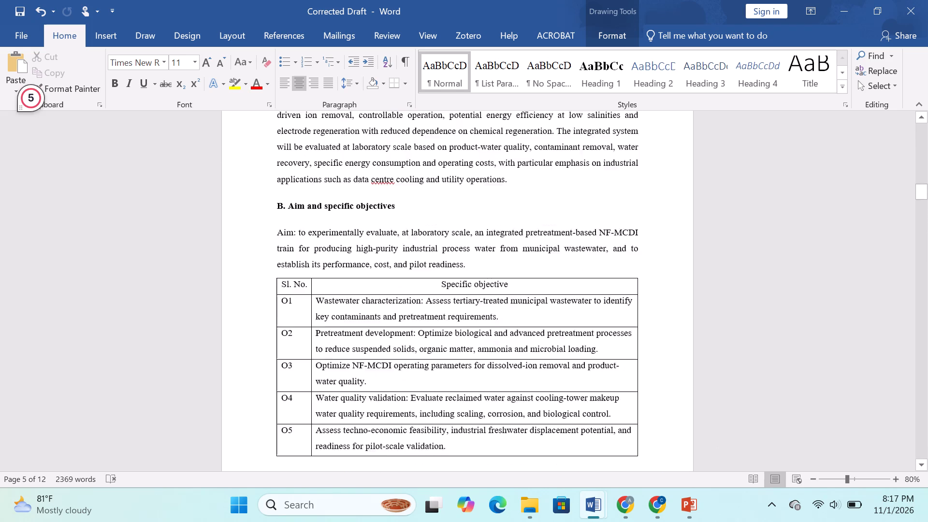
pyautogui.scroll(20, 573, 281)
pyautogui.scroll(20, 573, 281)
pyautogui.scroll(2, 573, 281)
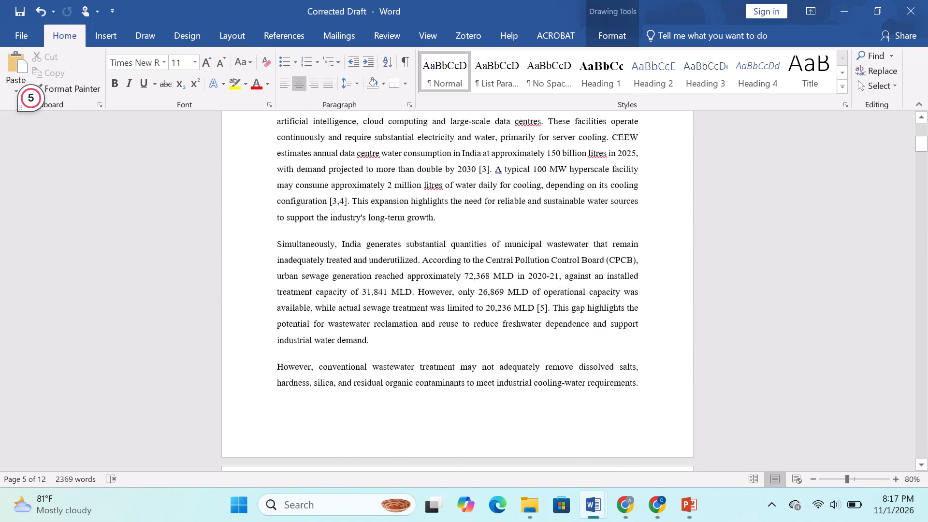
pyautogui.scroll(6, 578, 282)
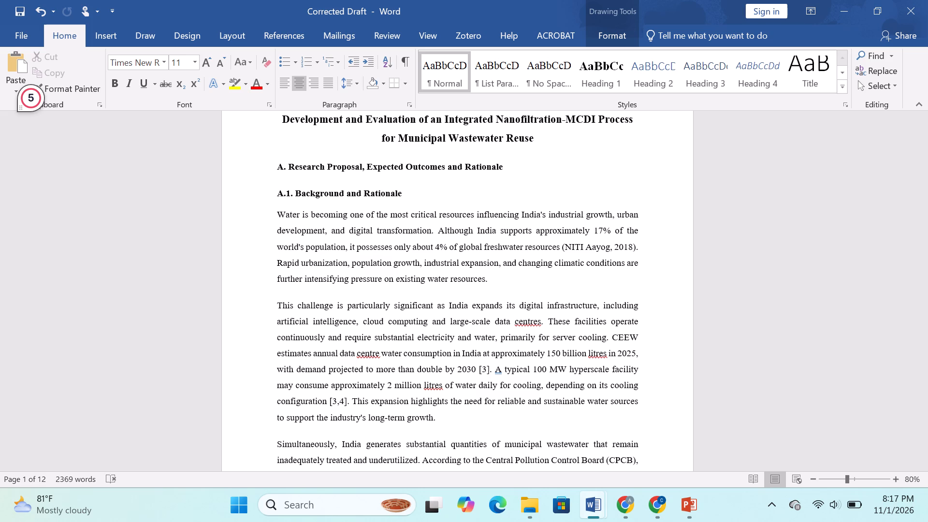
pyautogui.scroll(-5, 583, 282)
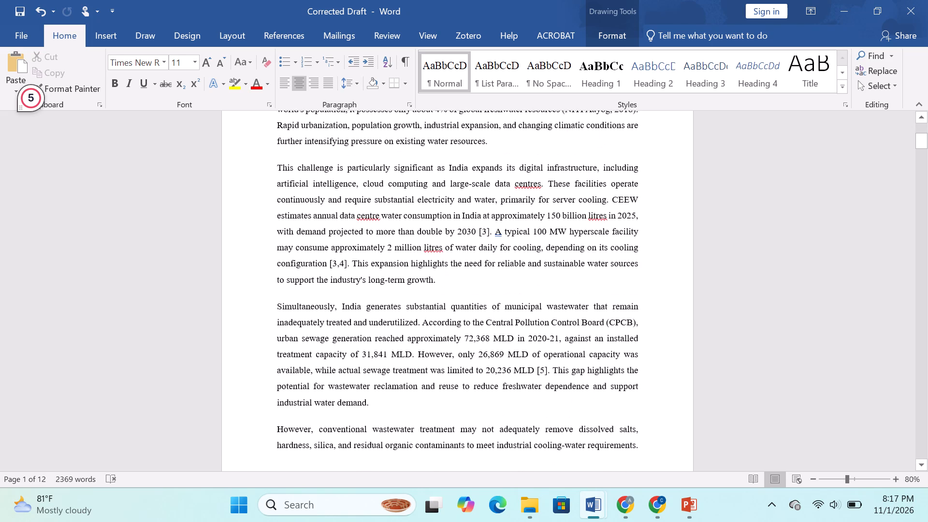
pyautogui.scroll(-17, 594, 283)
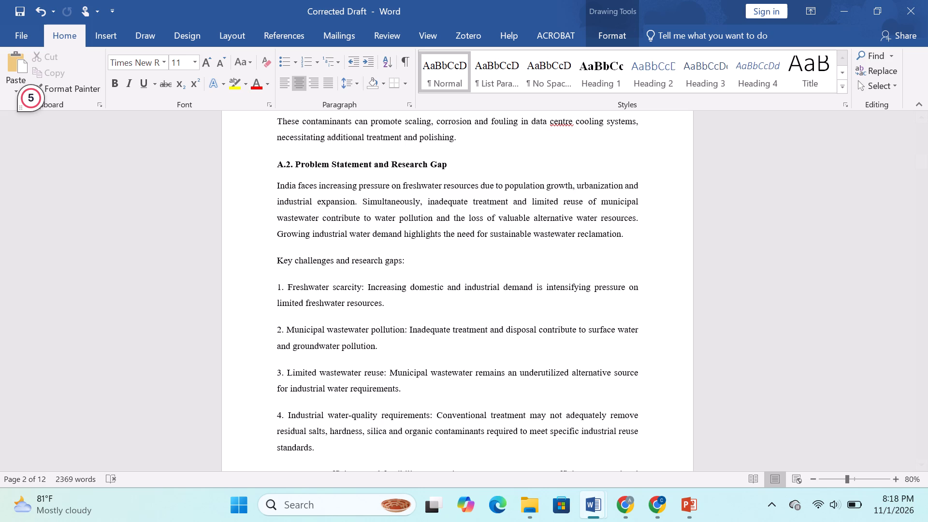
pyautogui.scroll(-3, 594, 284)
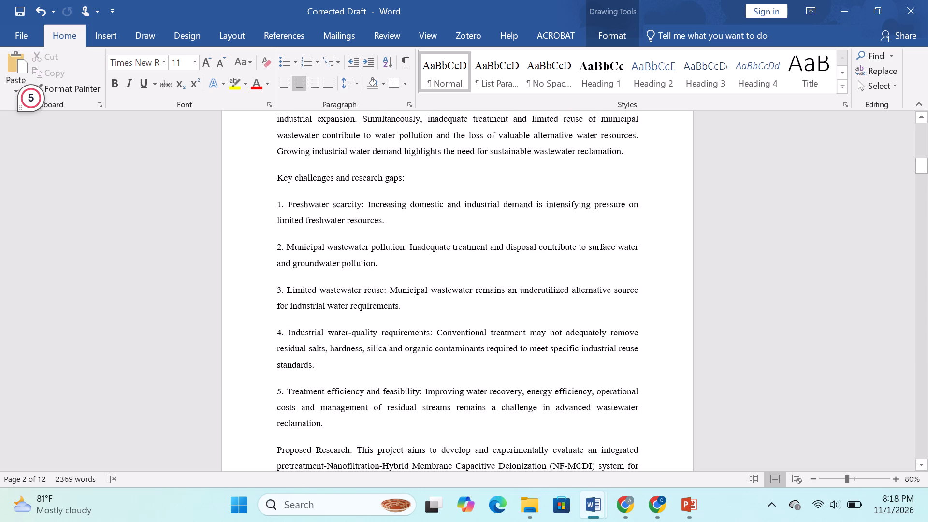
pyautogui.scroll(-1, 594, 284)
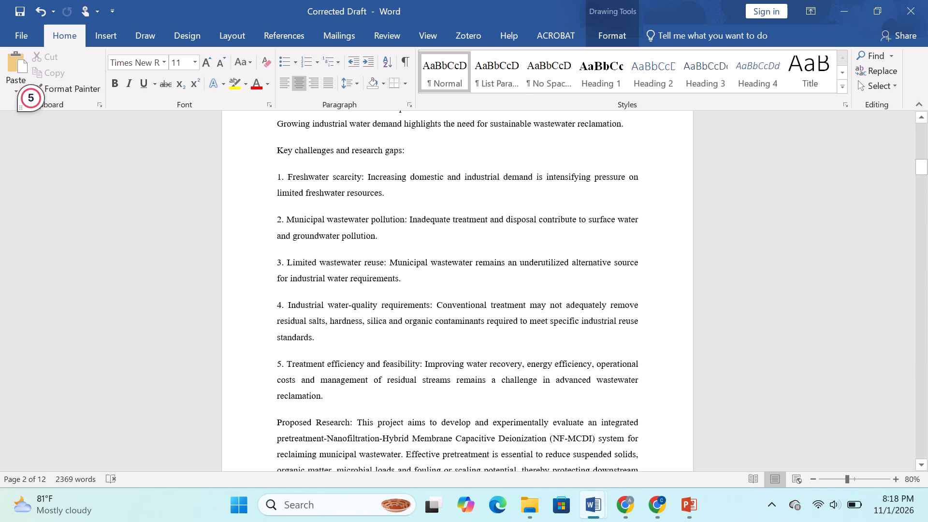
pyautogui.scroll(-1, 595, 284)
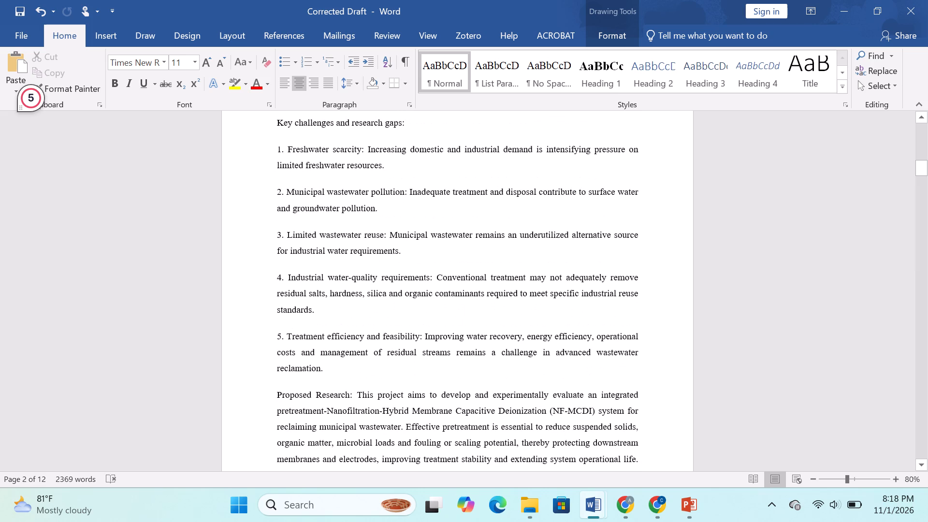
pyautogui.scroll(-13, 594, 285)
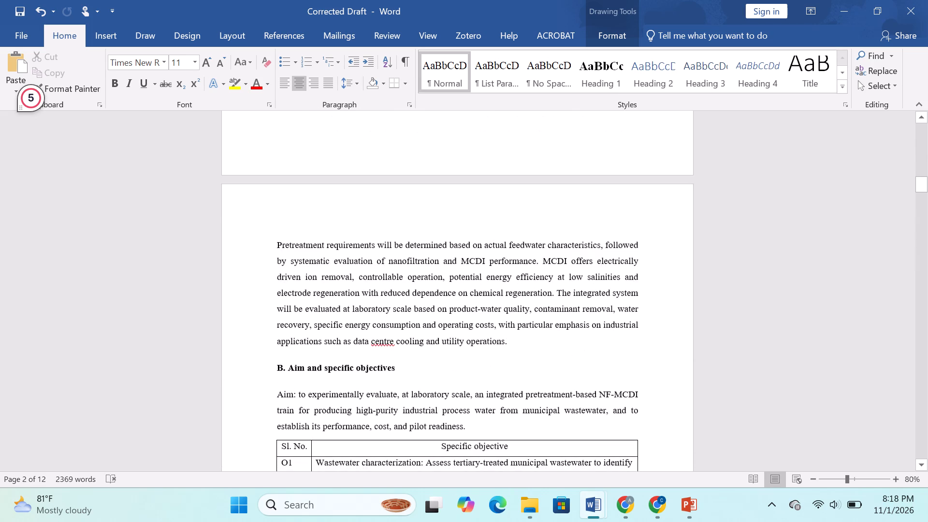
pyautogui.scroll(4, 594, 285)
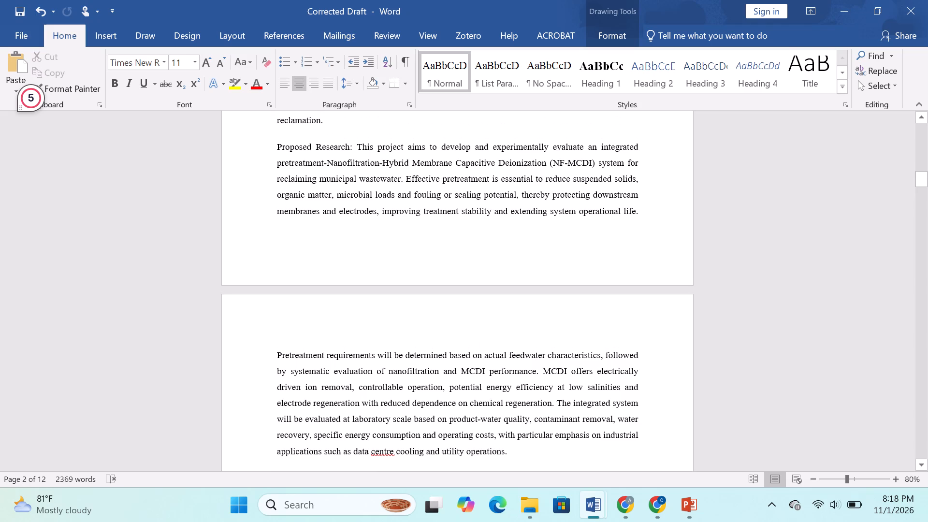
# Review the objectives, capacitive deionization and treatment process sections, then the treatment flowchart, NF-MCDI schematic and IoT/SCADA monitoring flowchart.
pyautogui.scroll(-17, 594, 285)
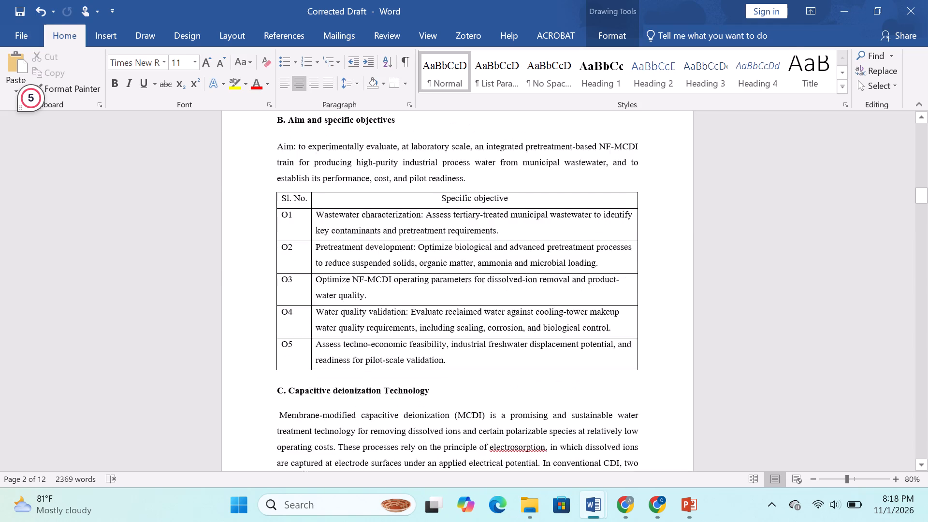
pyautogui.scroll(-2, 594, 285)
pyautogui.scroll(-20, 594, 286)
pyautogui.scroll(-1, 594, 286)
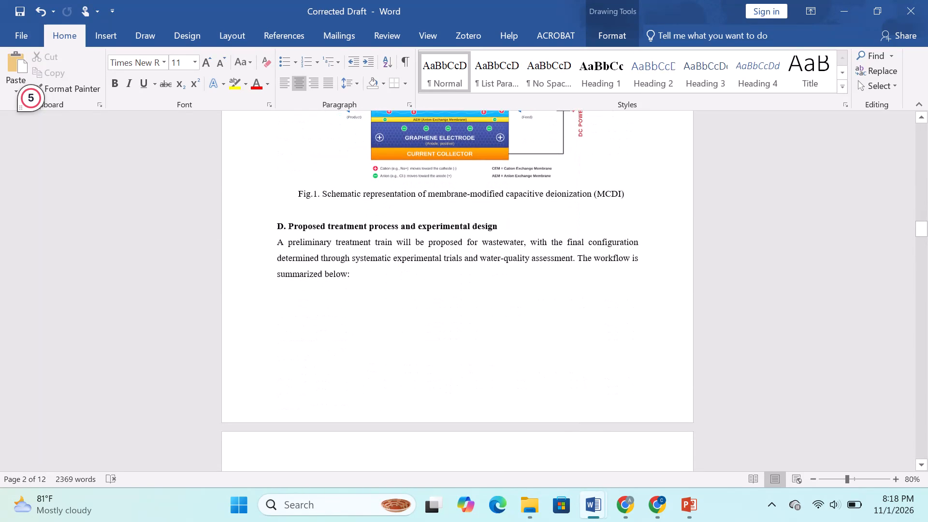
pyautogui.scroll(-10, 594, 287)
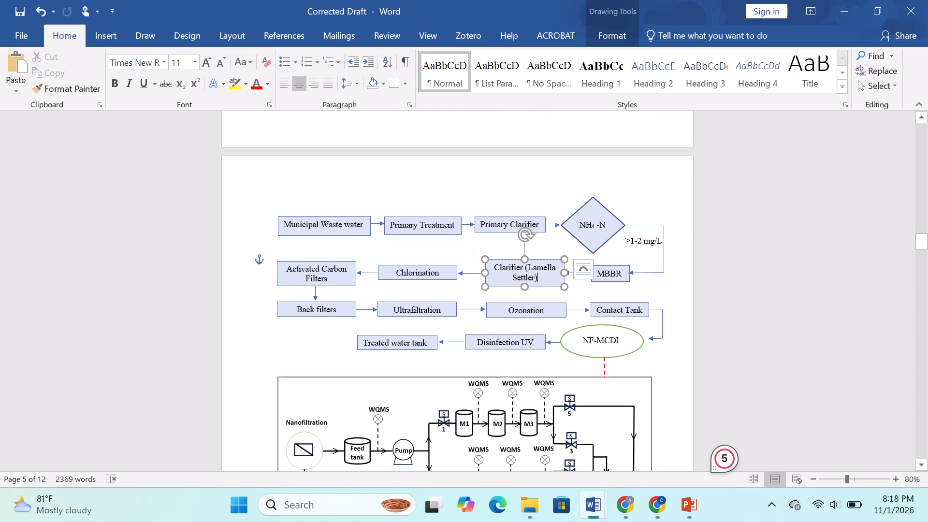
pyautogui.click(618, 239)
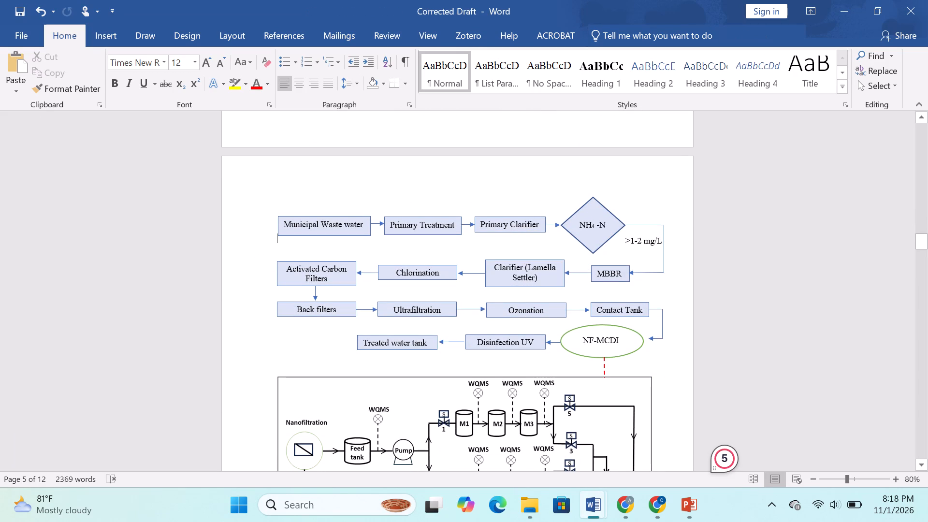
pyautogui.scroll(-1, 617, 238)
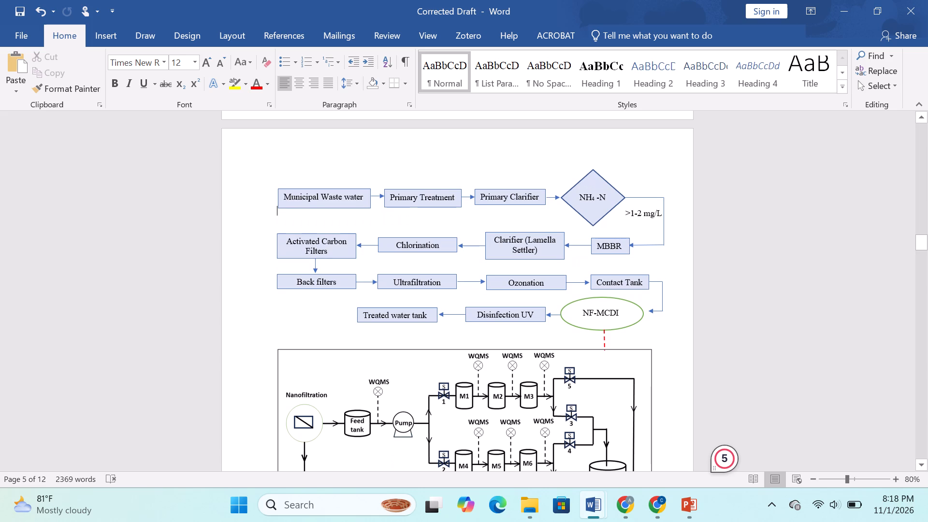
pyautogui.scroll(-7, 617, 238)
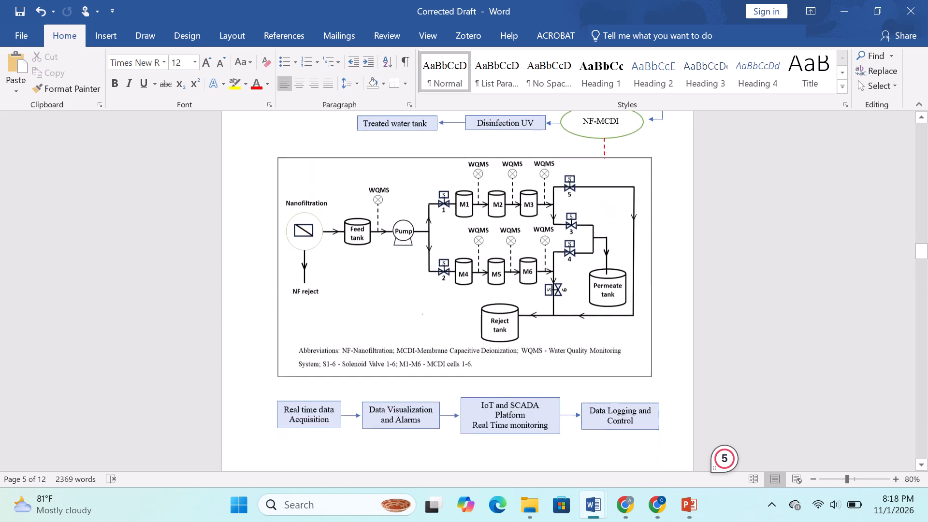
pyautogui.scroll(-5, 617, 238)
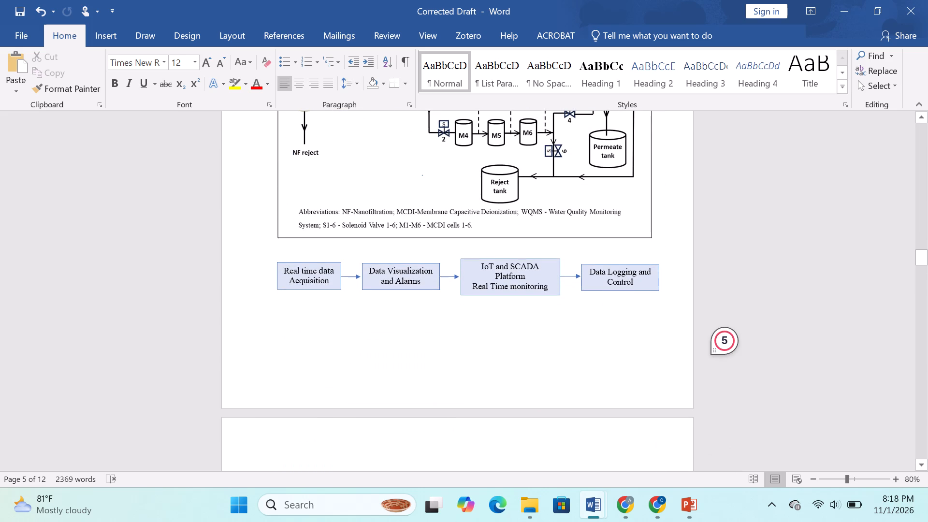
pyautogui.click(526, 397)
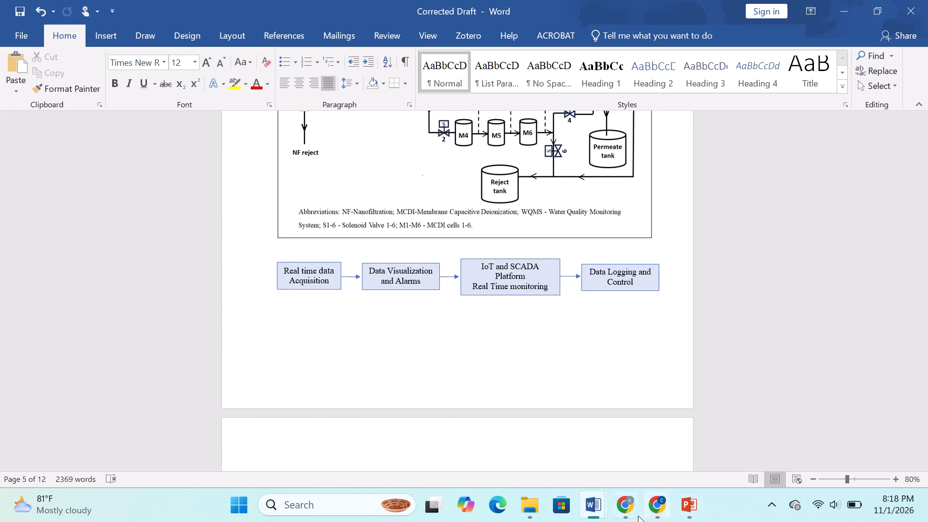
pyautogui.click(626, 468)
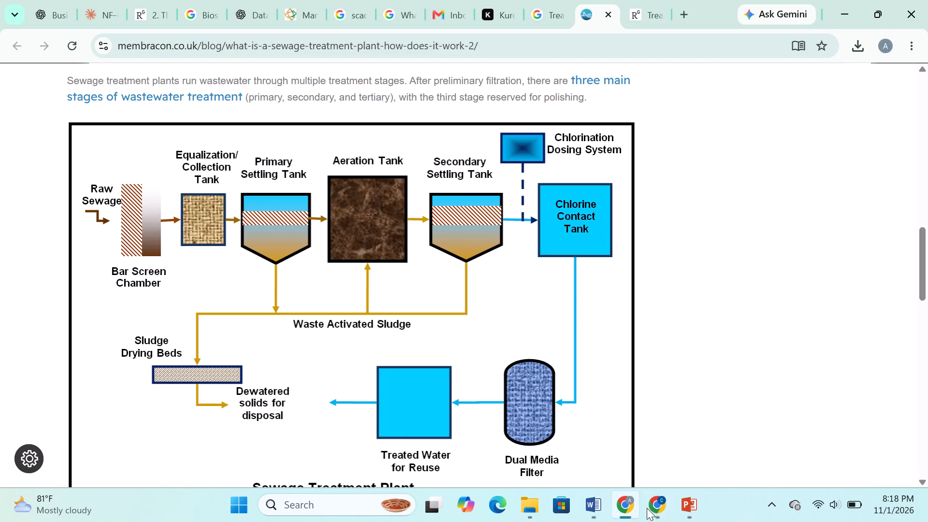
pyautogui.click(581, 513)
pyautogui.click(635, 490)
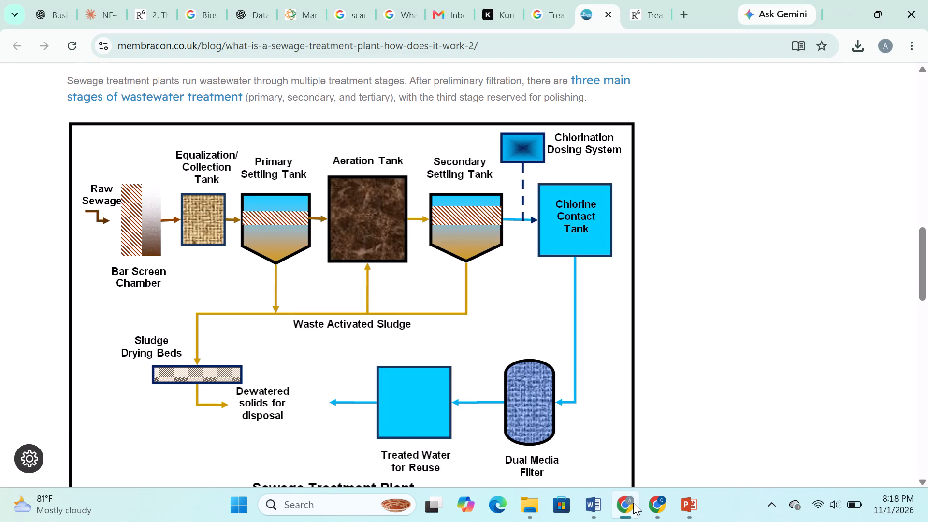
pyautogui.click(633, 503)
pyautogui.click(316, 502)
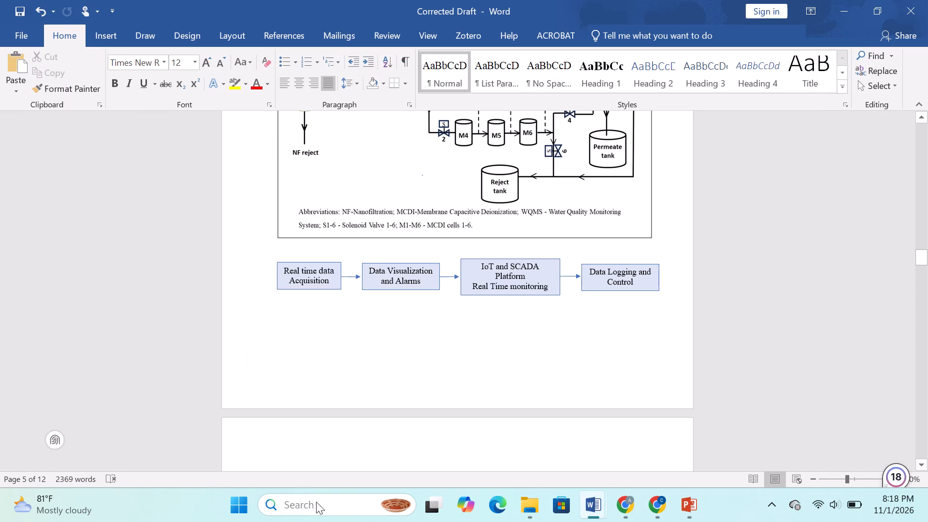
pyautogui.click(296, 159)
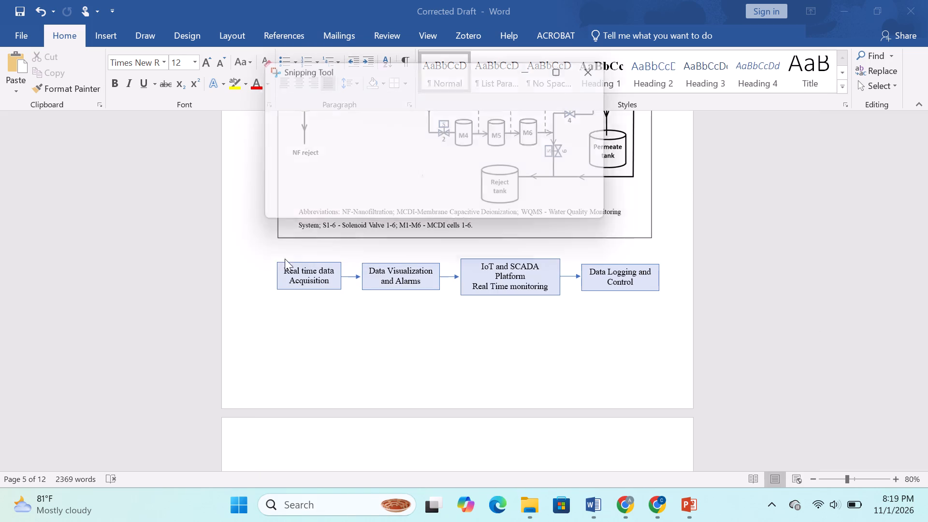
pyautogui.click(292, 91)
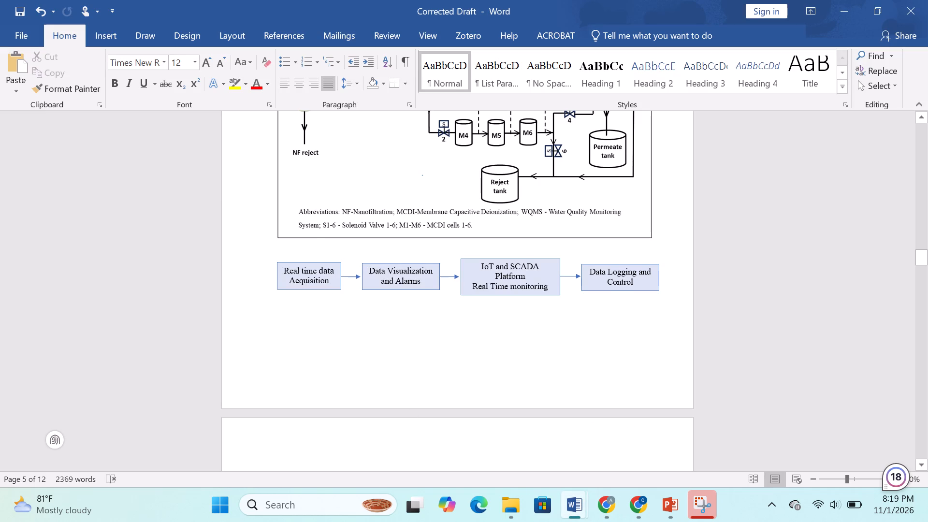
pyautogui.click(335, 280)
pyautogui.press('space')
pyautogui.write('at')
pyautogui.press('space')
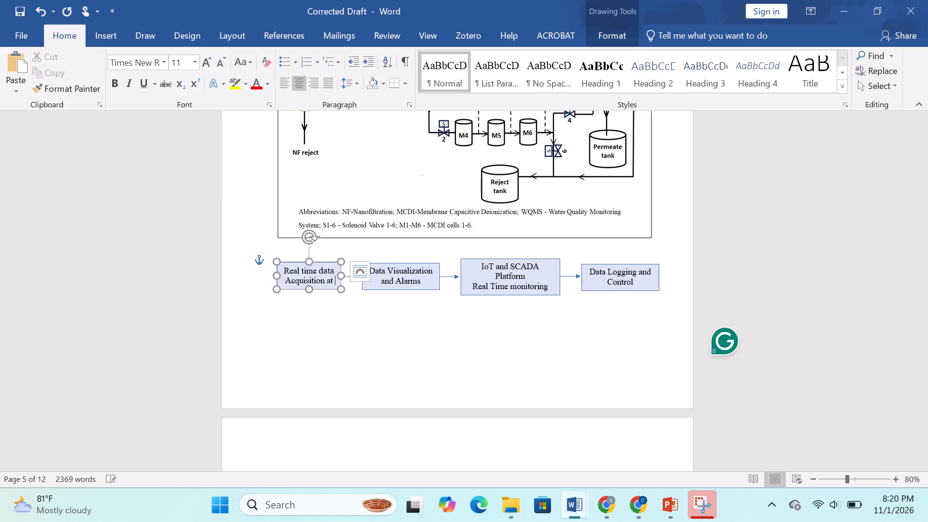
pyautogui.write('each sat')
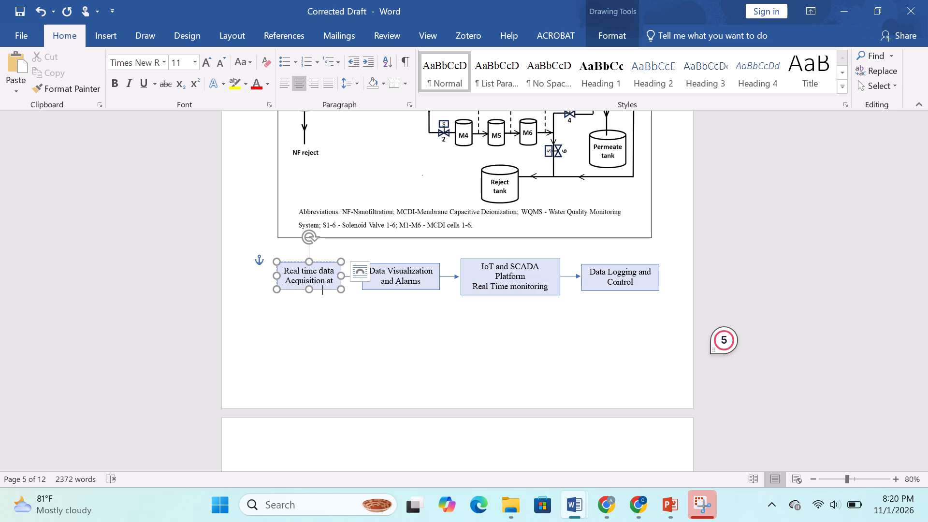
pyautogui.moveTo(312, 289); pyautogui.dragTo(311, 294)
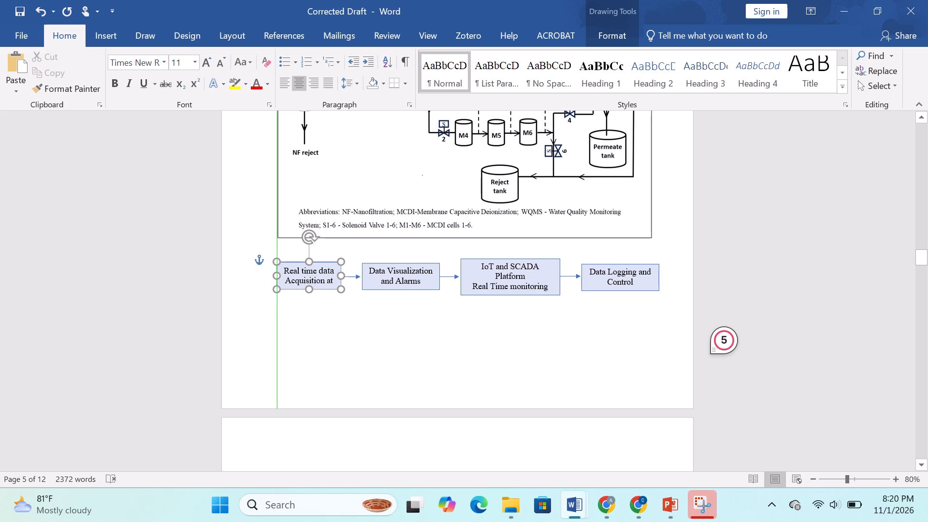
pyautogui.moveTo(311, 294); pyautogui.dragTo(314, 300)
# Correct the box's last word to "stage" so its label reads "Real time data Acquisition at each stage".
pyautogui.click(332, 293)
pyautogui.click(327, 292)
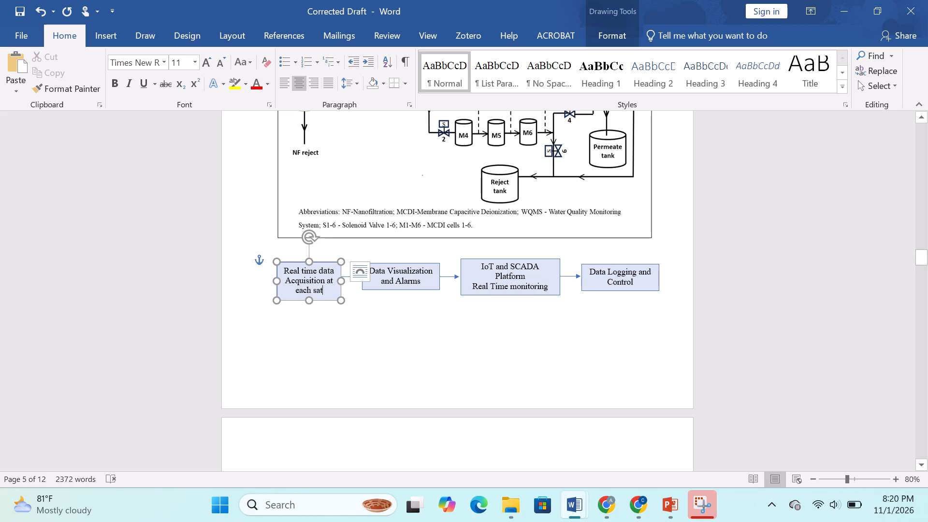
pyautogui.press('BackSpace')
pyautogui.press('BackSpace')
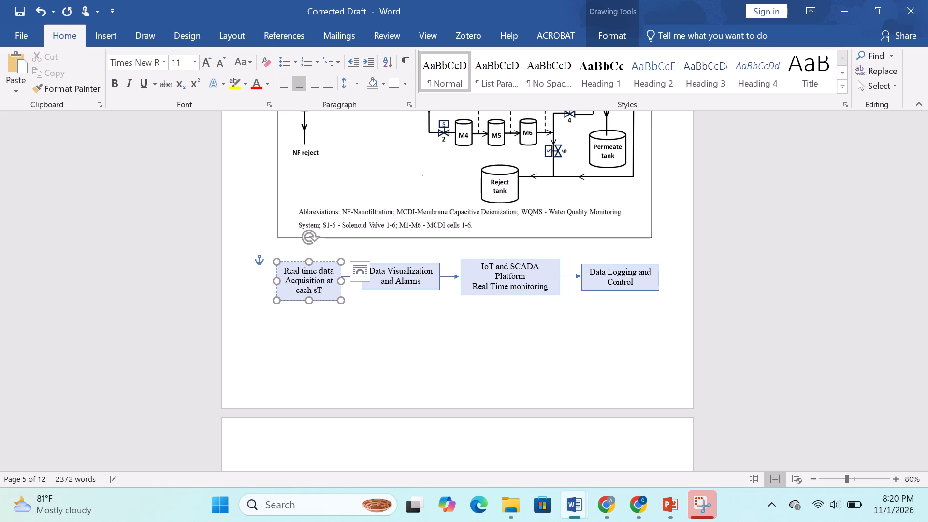
pyautogui.press('BackSpace')
pyautogui.press('r')
pyautogui.press('BackSpace')
pyautogui.write('taf')
pyautogui.press('BackSpace')
pyautogui.write('ge')
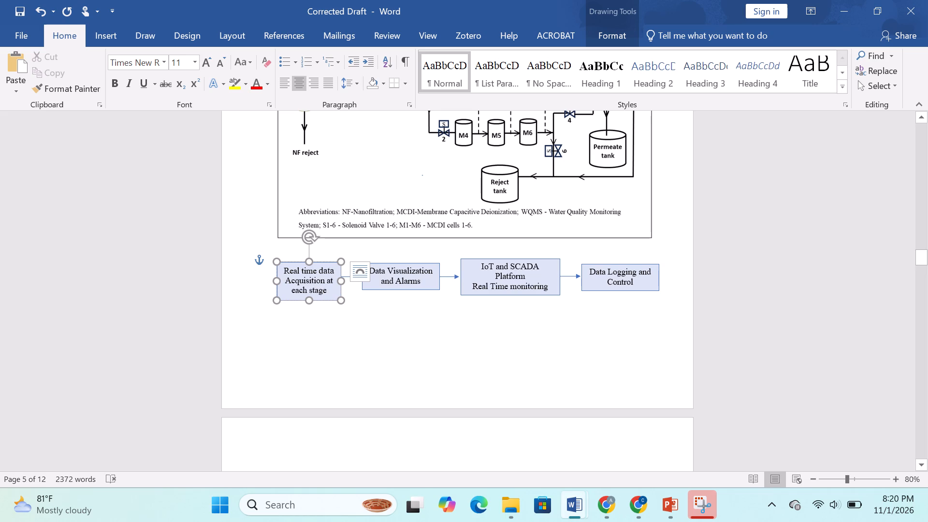
pyautogui.click(379, 318)
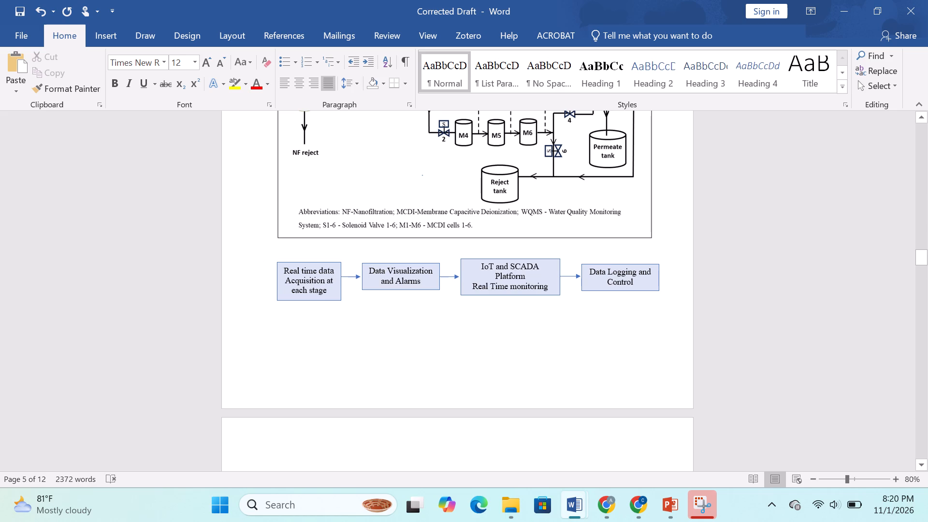
# Lower the arrow after the "Real time data Acquisition at each stage" box to line up with the box's vertical middle.
pyautogui.moveTo(353, 275); pyautogui.dragTo(353, 283)
pyautogui.click(401, 291)
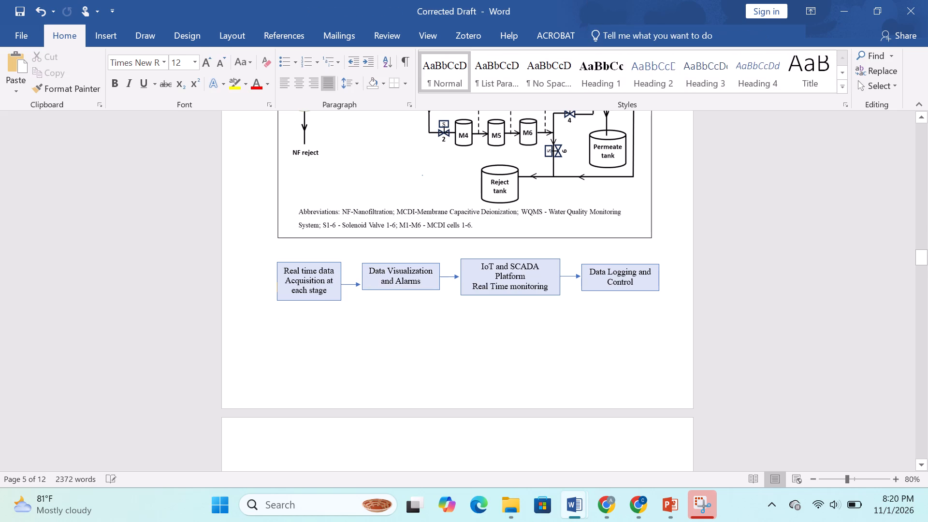
pyautogui.click(338, 281)
pyautogui.click(352, 288)
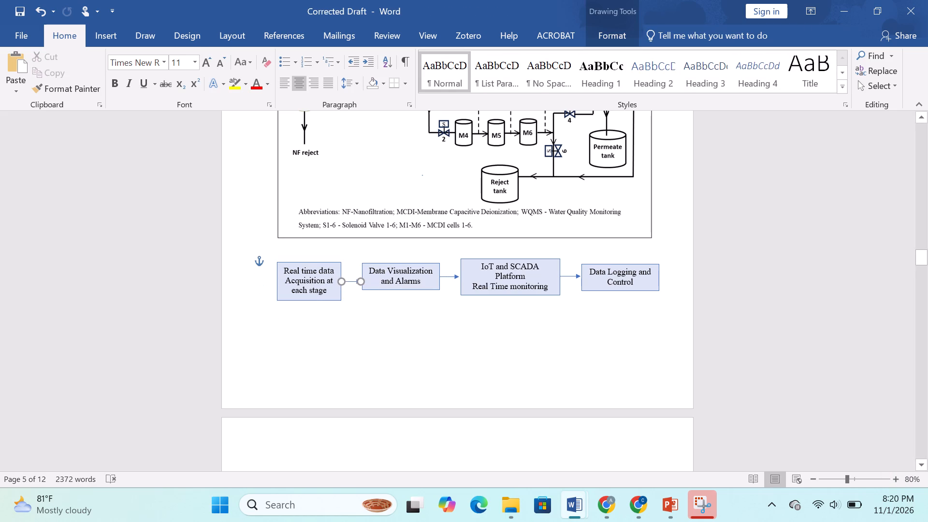
pyautogui.click(388, 316)
pyautogui.click(336, 295)
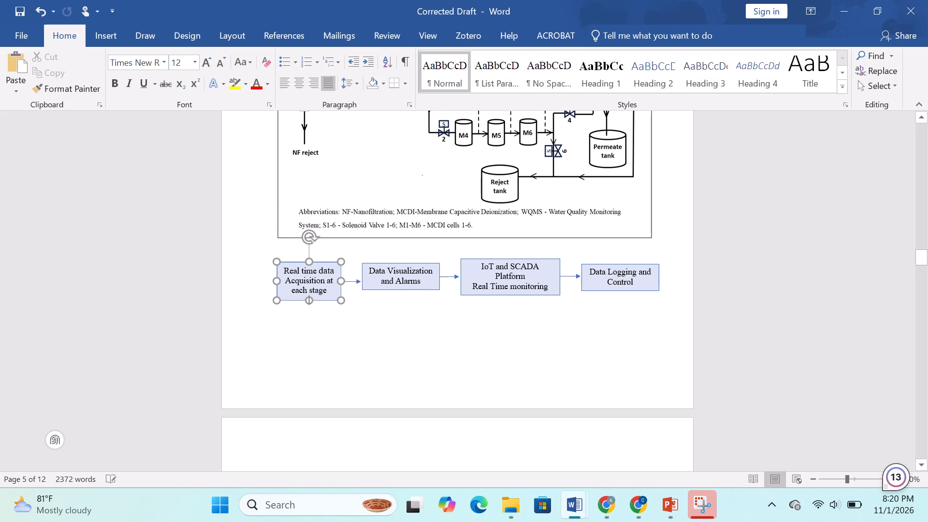
# Move the "Data Visualization and Alarms" box slightly down to align with its incoming arrow.
pyautogui.moveTo(389, 286); pyautogui.dragTo(391, 296)
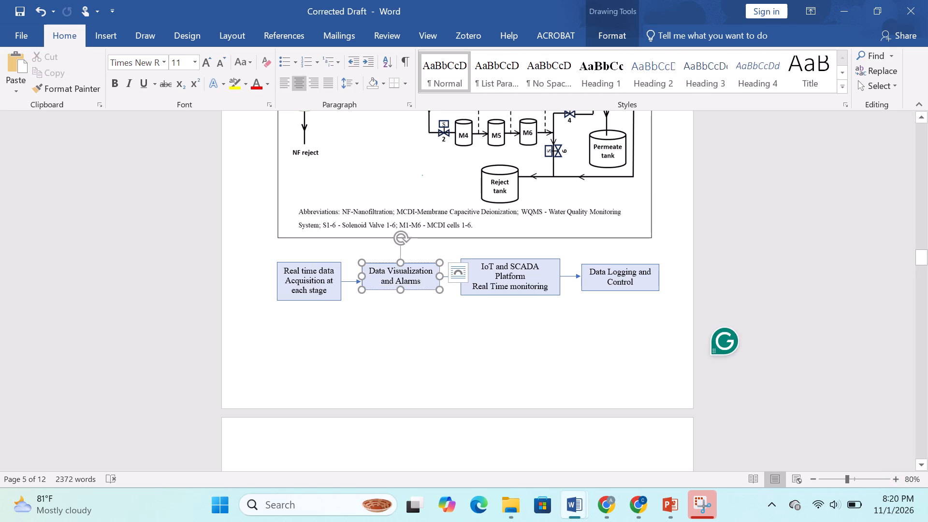
pyautogui.moveTo(391, 289); pyautogui.dragTo(390, 295)
pyautogui.click(416, 304)
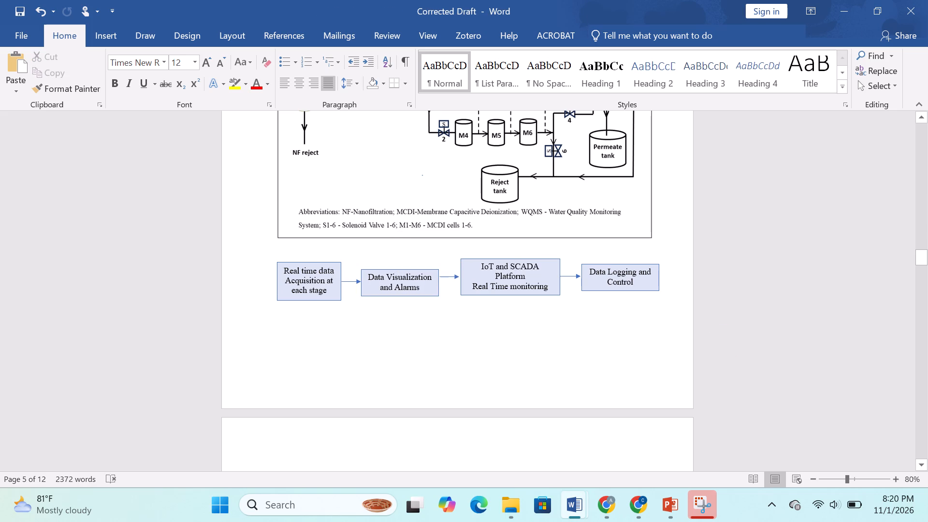
# Lower and fine-tune the arrow from "Data Visualization and Alarms" to the "IoT and SCADA Platform" box so it meets the lowered box.
pyautogui.moveTo(448, 275); pyautogui.dragTo(447, 283)
pyautogui.click(421, 295)
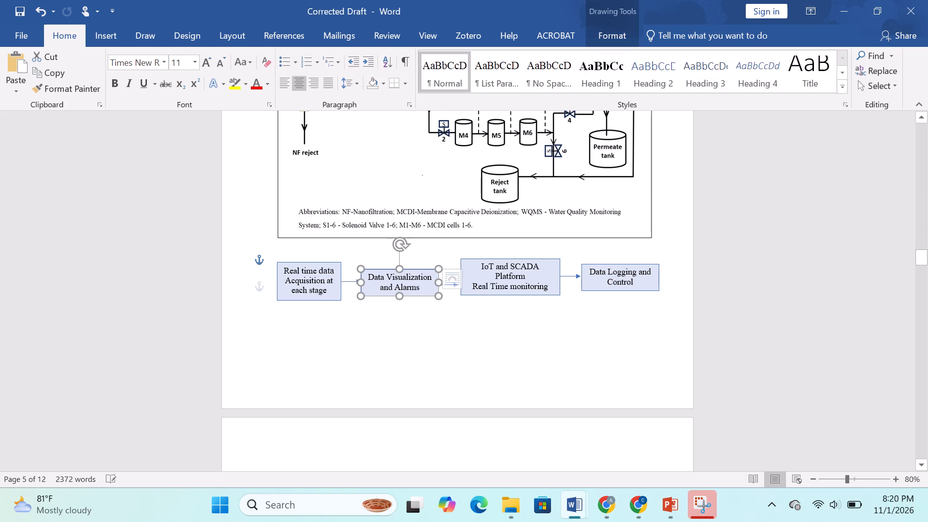
pyautogui.click(460, 314)
pyautogui.moveTo(451, 286); pyautogui.dragTo(451, 287)
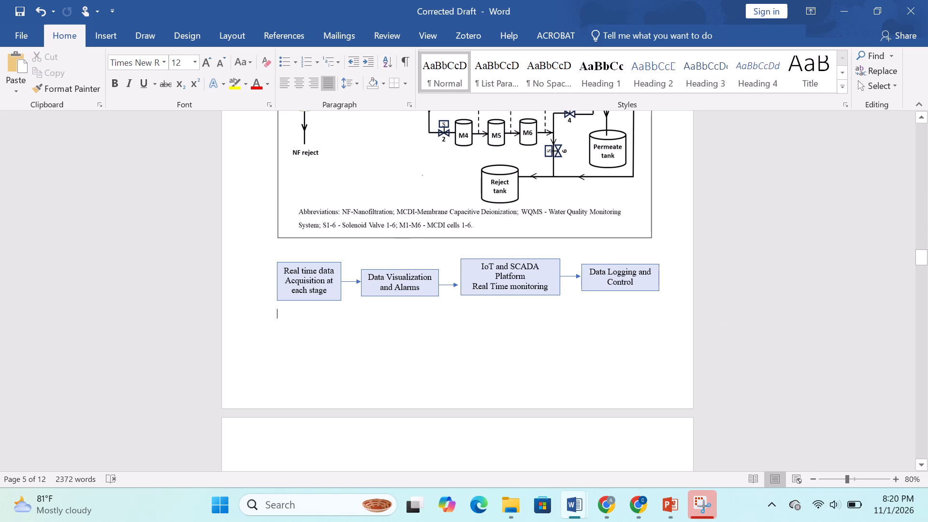
pyautogui.moveTo(451, 287); pyautogui.dragTo(451, 282)
pyautogui.click(418, 302)
pyautogui.click(418, 298)
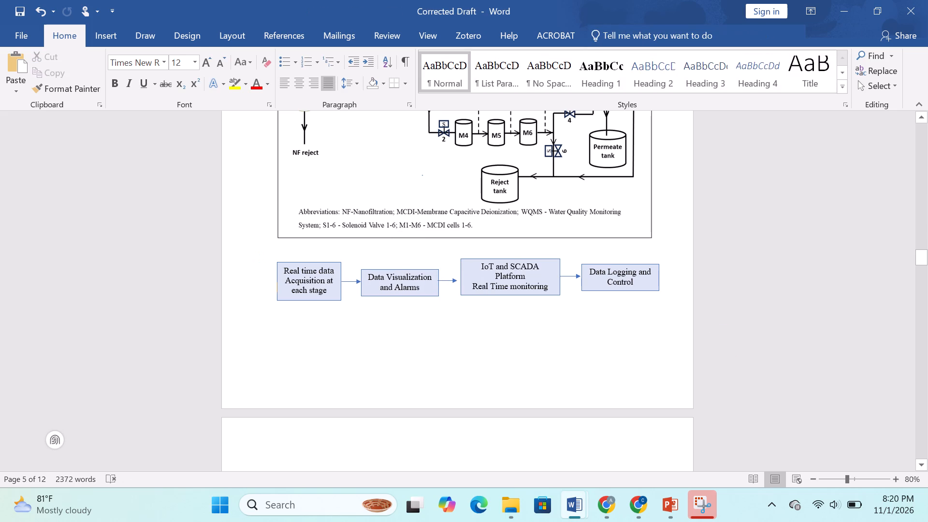
pyautogui.click(422, 292)
pyautogui.keyDown('ctrl'); pyautogui.scroll(7, 471, 303); pyautogui.keyUp('ctrl')
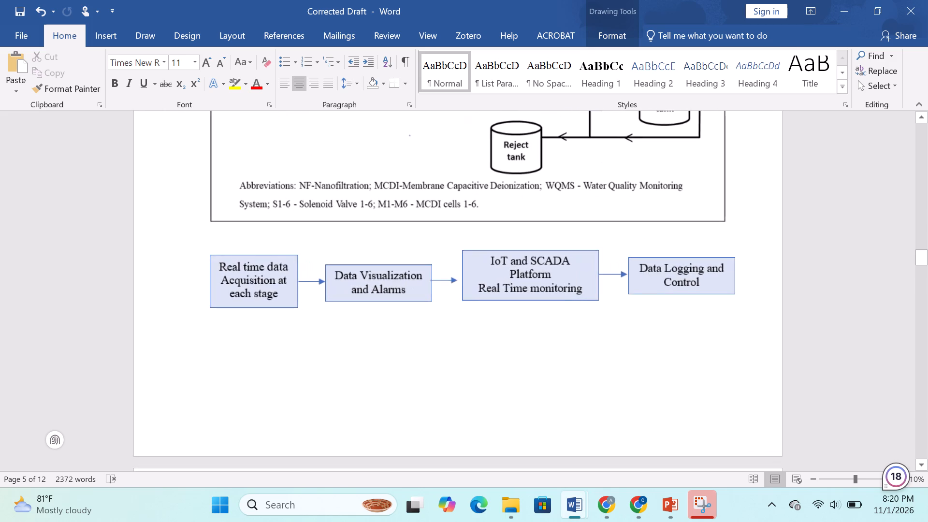
pyautogui.keyDown('ctrl'); pyautogui.scroll(4, 465, 306); pyautogui.keyUp('ctrl')
pyautogui.moveTo(491, 277); pyautogui.dragTo(491, 277)
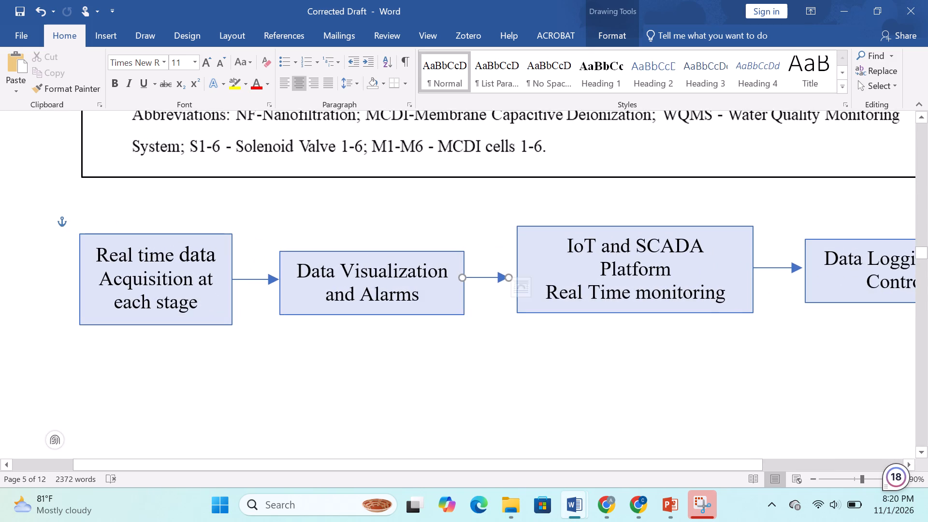
# Lower and fine-tune the arrow running from the "Data Visualization and Alarms" box to the "IoT and SCADA Platform" box.
pyautogui.moveTo(491, 277); pyautogui.dragTo(494, 282)
pyautogui.click(498, 324)
pyautogui.click(610, 314)
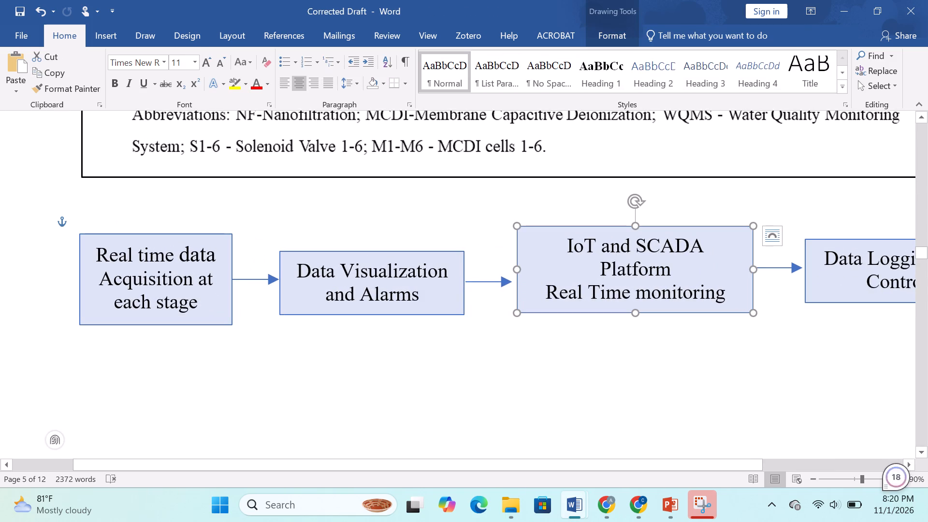
pyautogui.click(492, 284)
pyautogui.click(525, 320)
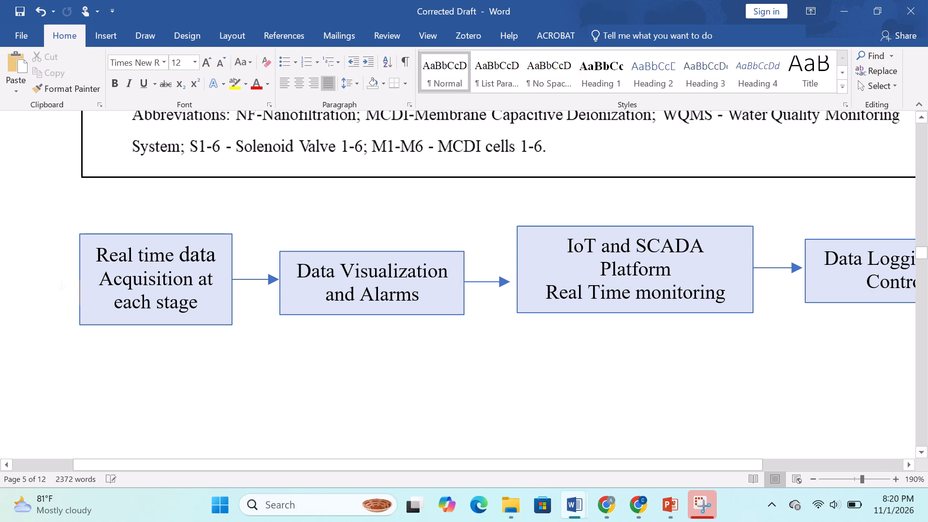
# Move the "IoT and SCADA Platform" box slightly down so its vertical middle lines up with the incoming arrow.
pyautogui.moveTo(558, 308); pyautogui.dragTo(553, 321)
pyautogui.click(544, 371)
# Lower the arrow between the "IoT and SCADA Platform" and "Data Logging and Control" boxes to the platform box's vertical middle.
pyautogui.keyDown('ctrl'); pyautogui.scroll(-4, 433, 396); pyautogui.keyUp('ctrl')
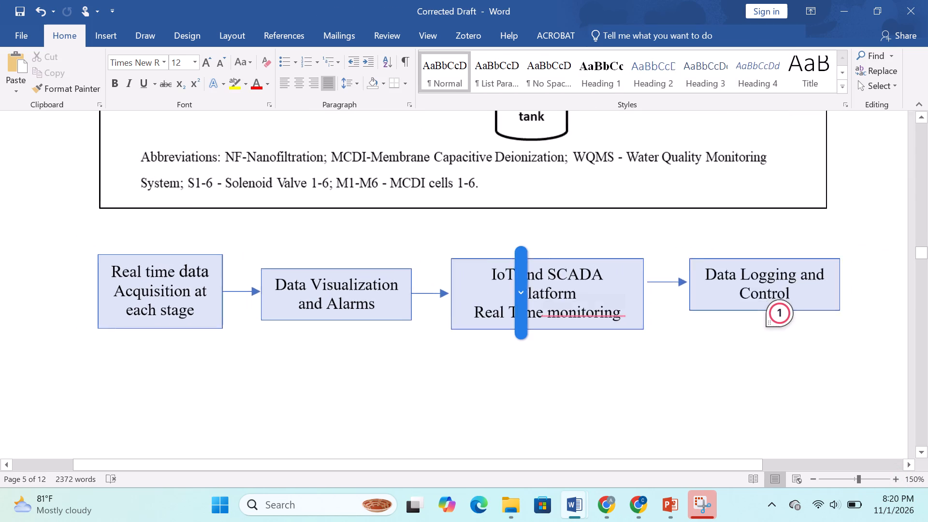
pyautogui.keyDown('ctrl'); pyautogui.scroll(-2, 577, 389); pyautogui.keyUp('ctrl')
pyautogui.click(669, 322)
pyautogui.moveTo(644, 294); pyautogui.dragTo(640, 307)
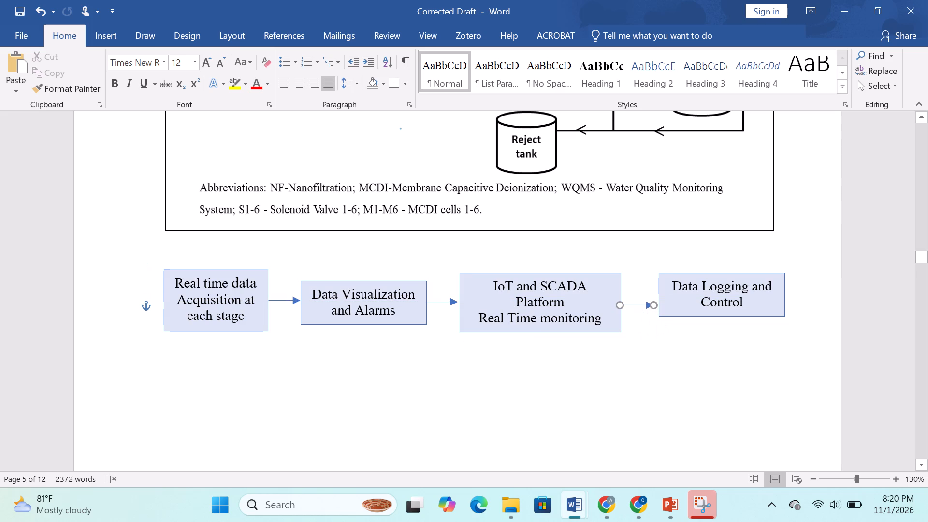
pyautogui.moveTo(640, 307); pyautogui.dragTo(641, 304)
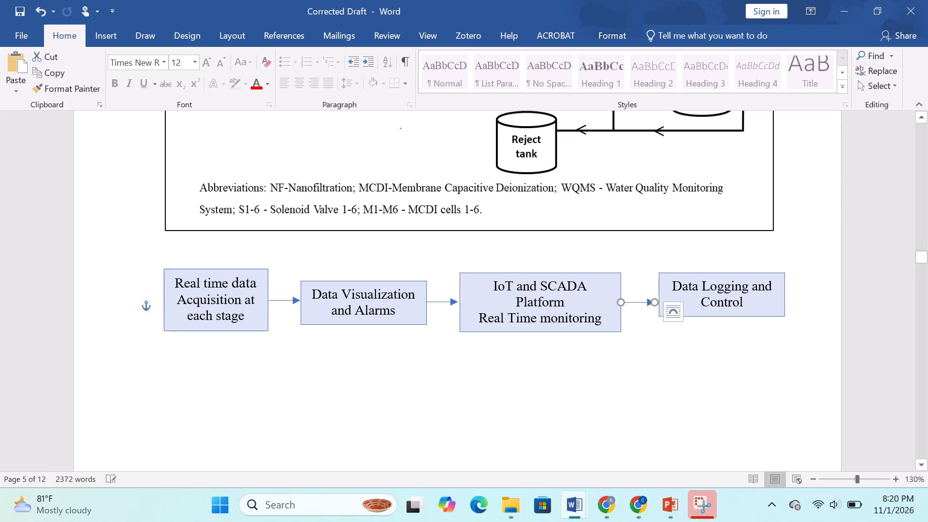
pyautogui.click(557, 337)
pyautogui.click(563, 326)
pyautogui.click(570, 332)
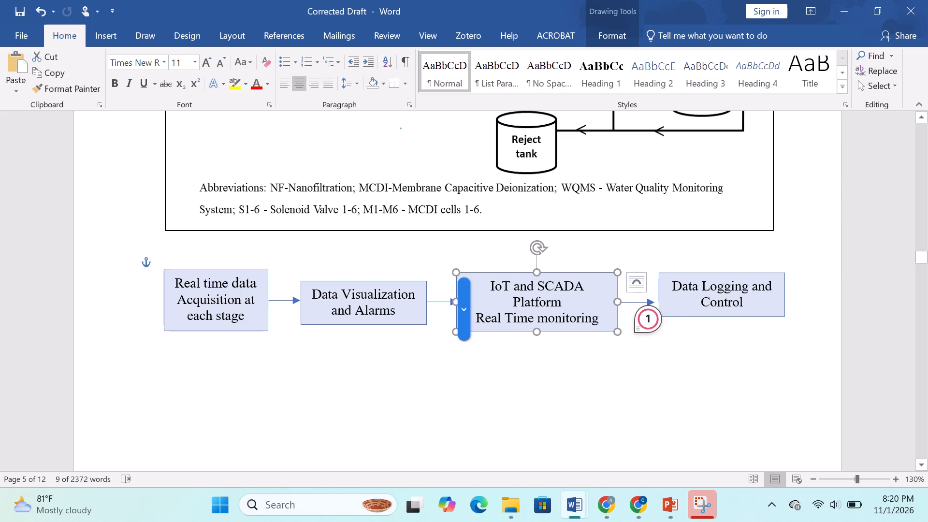
pyautogui.click(578, 349)
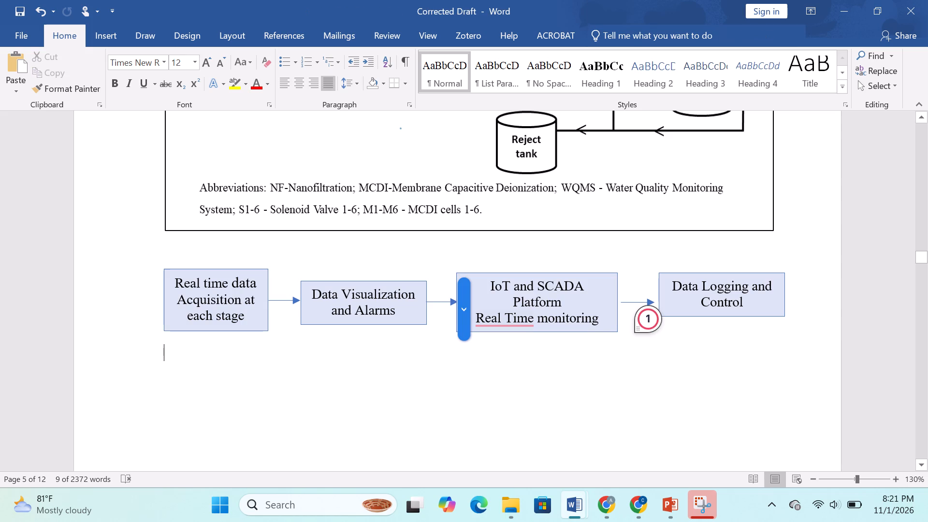
pyautogui.click(569, 329)
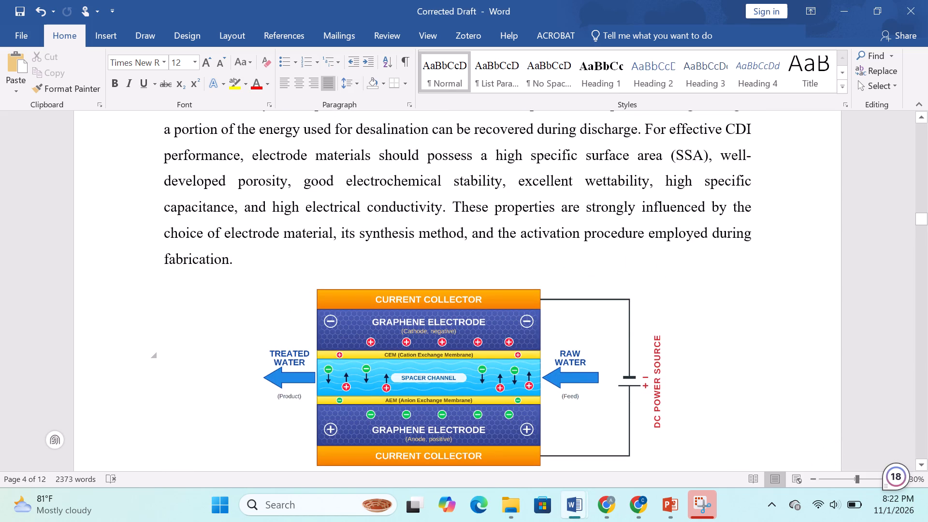
pyautogui.scroll(-2, 511, 375)
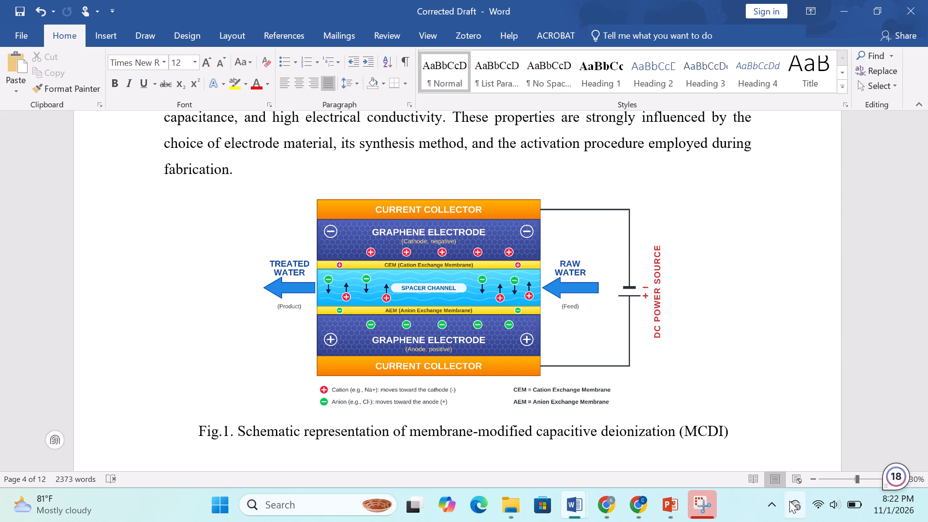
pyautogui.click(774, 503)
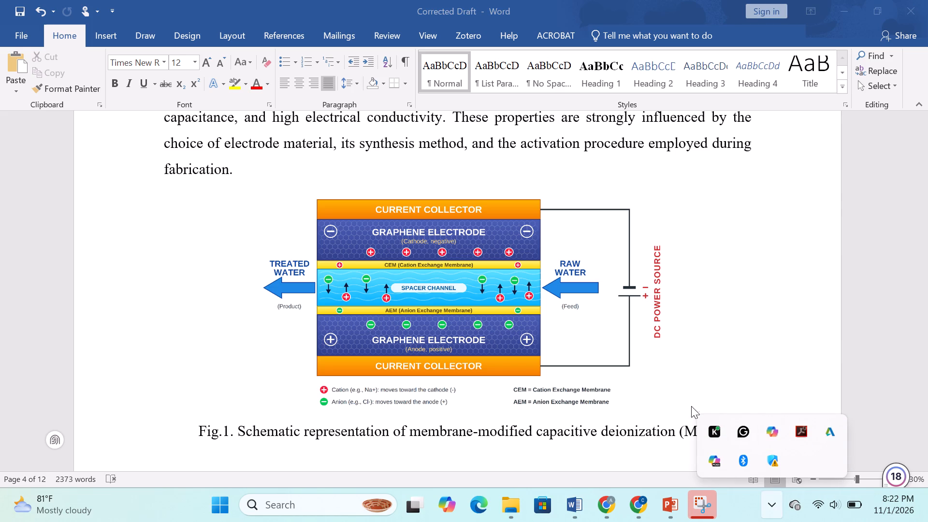
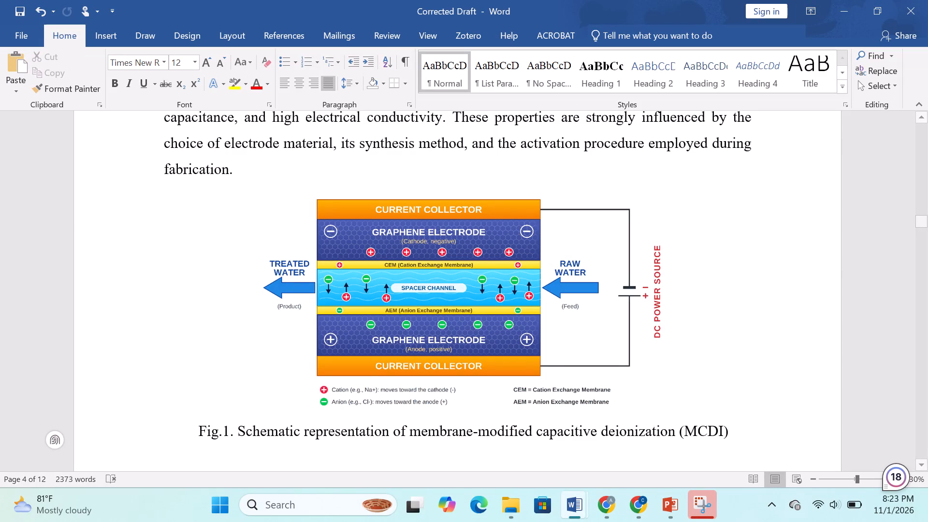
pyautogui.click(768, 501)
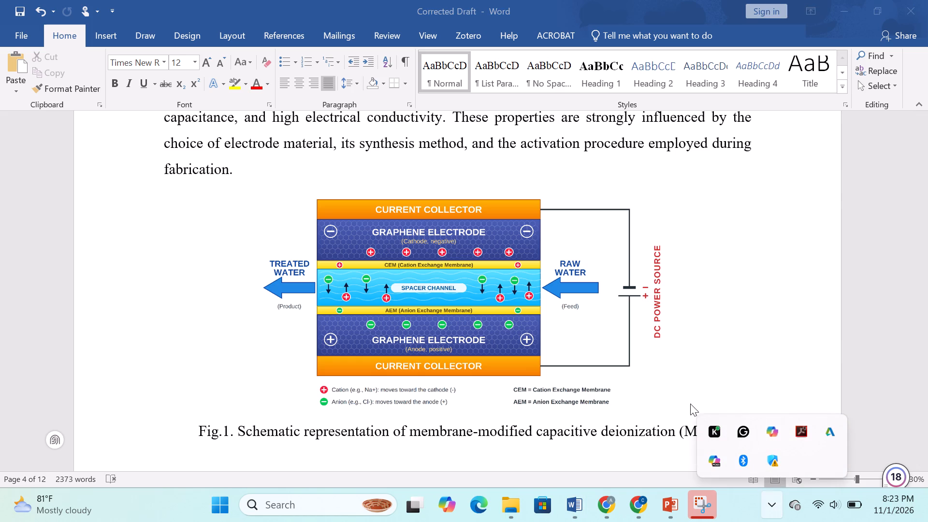
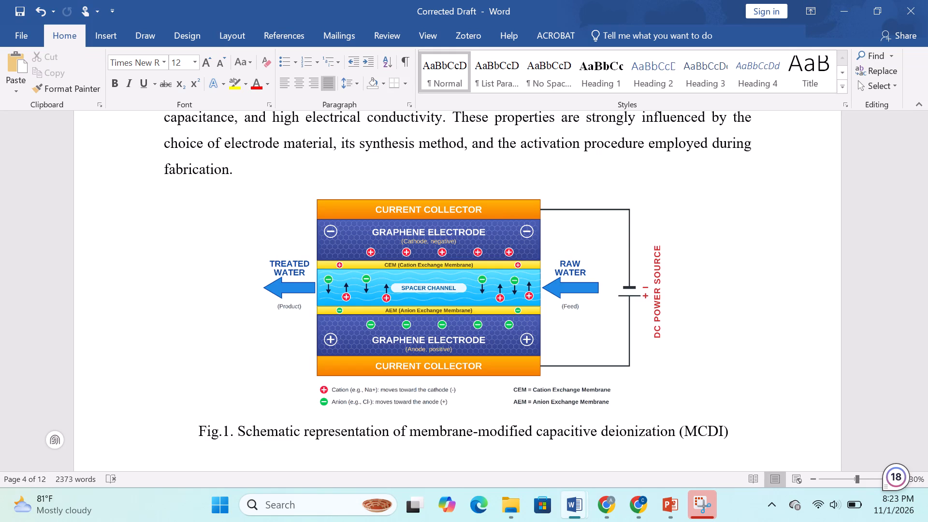
# Review section D's wastewater treatment flowchart, the NF-MCDI schematic and the real-time monitoring flowchart below it.
pyautogui.scroll(-1, 423, 246)
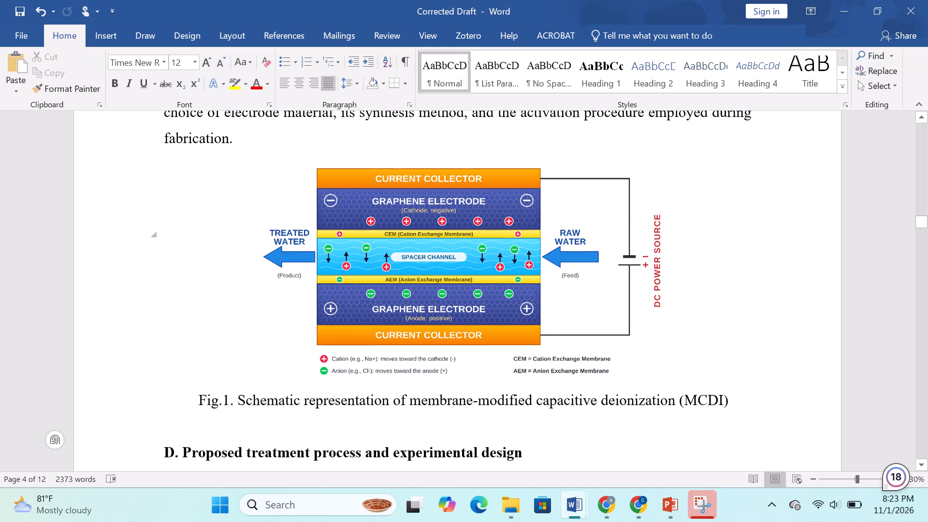
pyautogui.scroll(-4, 398, 246)
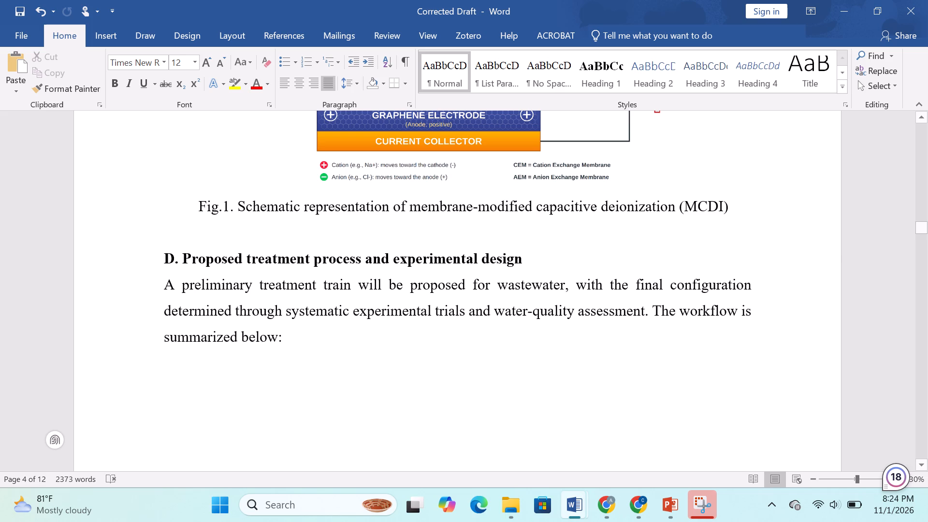
pyautogui.scroll(-16, 420, 241)
pyautogui.scroll(1, 445, 262)
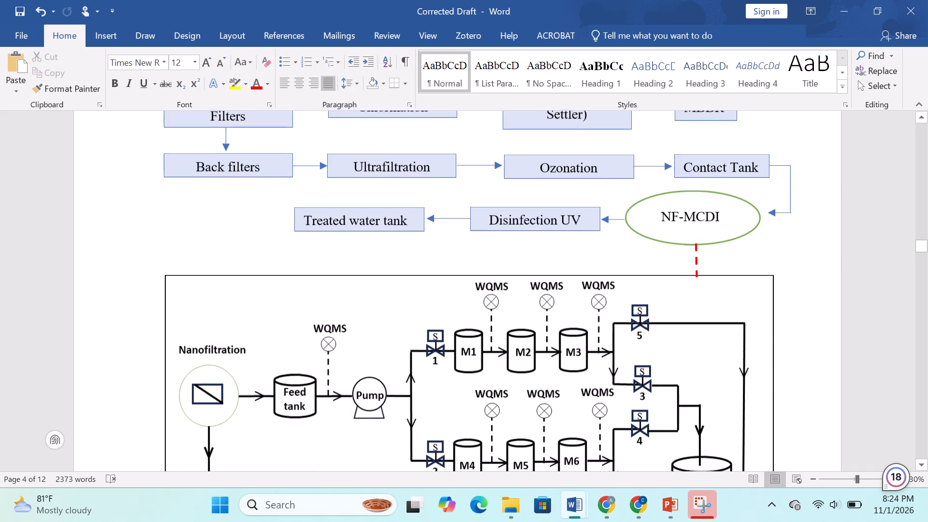
pyautogui.scroll(2, 445, 262)
pyautogui.scroll(-13, 445, 268)
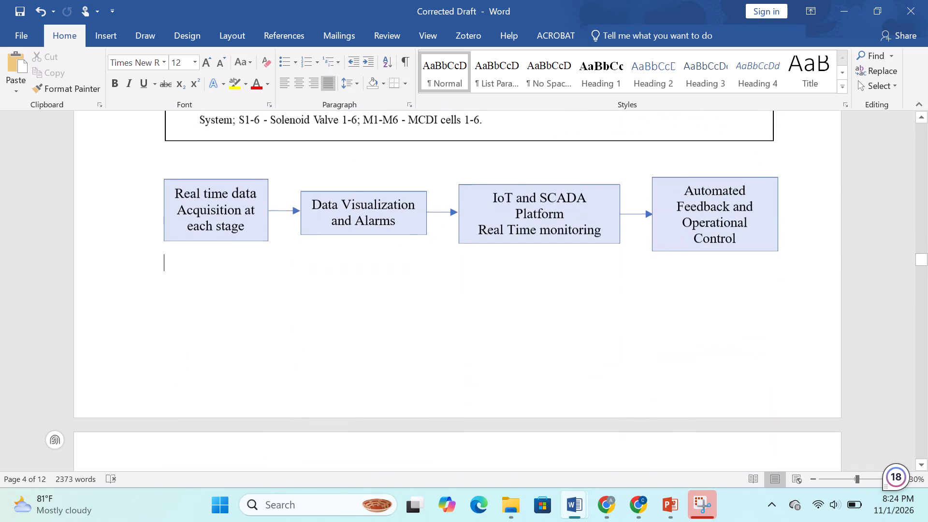
pyautogui.scroll(2, 717, 291)
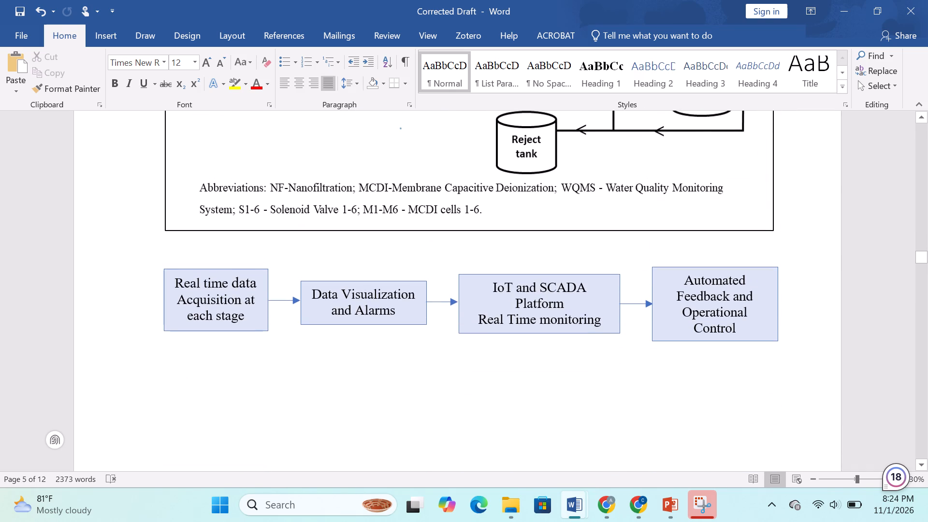
pyautogui.scroll(15, 181, 269)
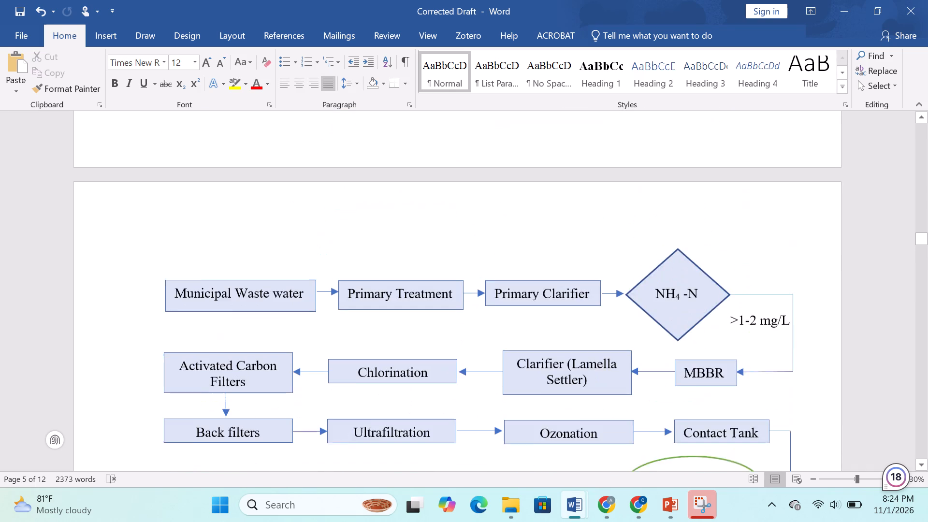
pyautogui.scroll(-16, 181, 269)
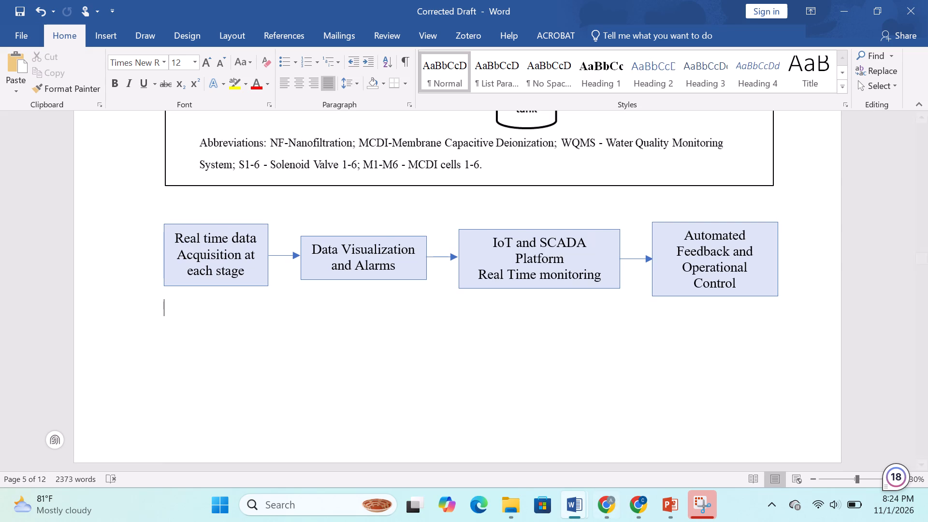
pyautogui.scroll(3, 384, 374)
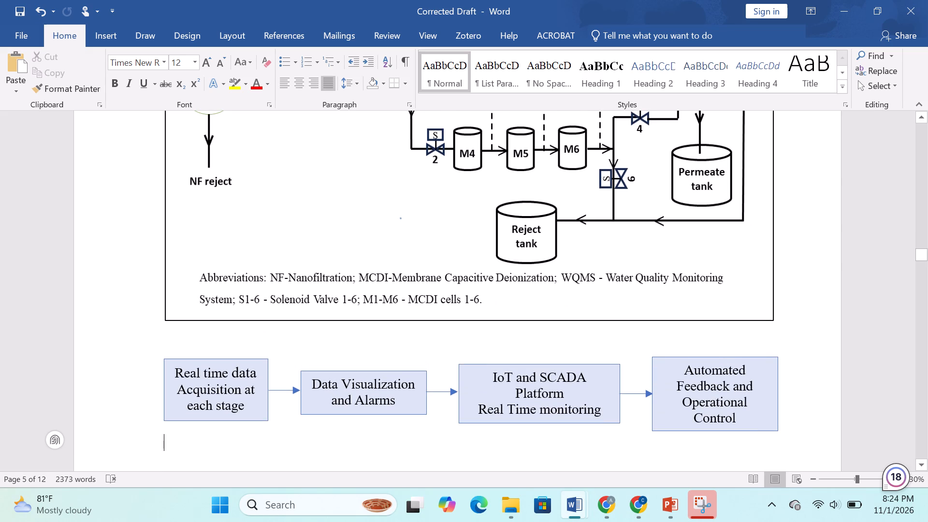
pyautogui.scroll(5, 384, 374)
pyautogui.scroll(-2, 383, 374)
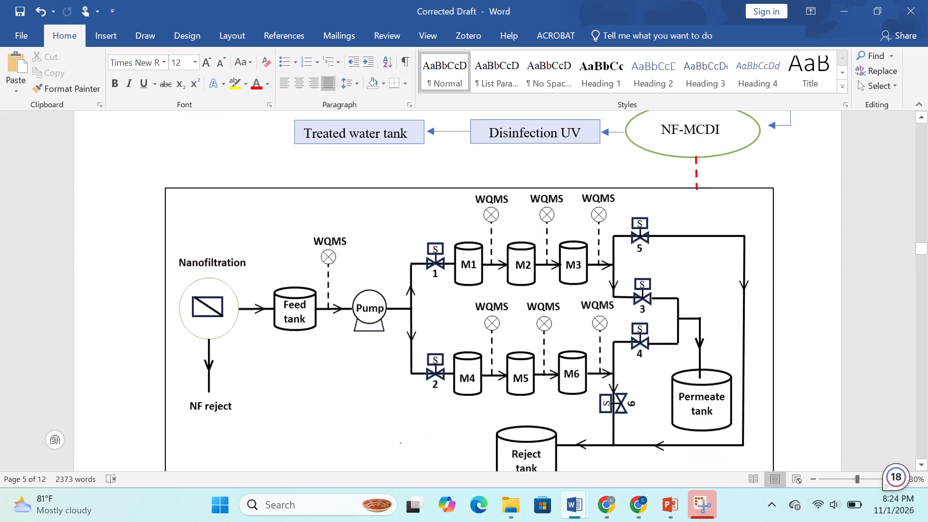
pyautogui.scroll(-6, 383, 374)
pyautogui.scroll(2, 383, 375)
pyautogui.click(606, 513)
pyautogui.scroll(1, 488, 345)
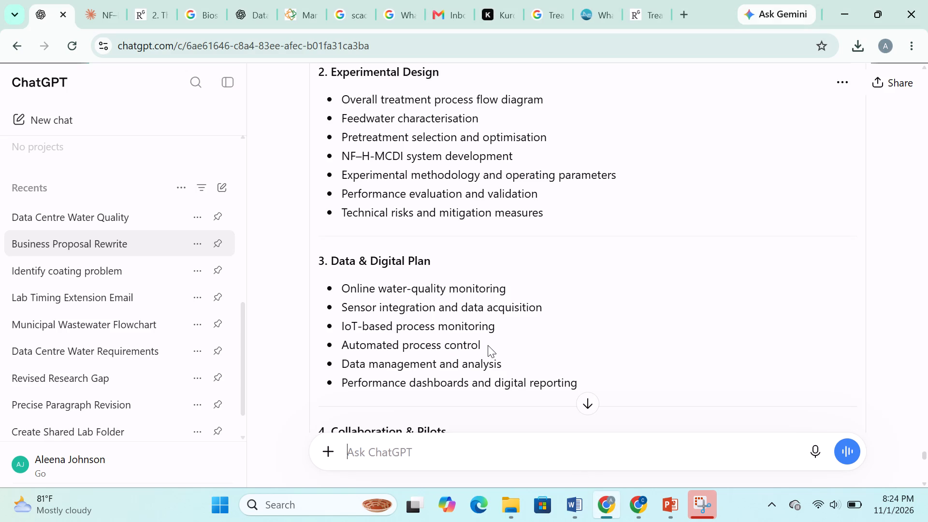
pyautogui.scroll(2, 488, 345)
pyautogui.click(264, 24)
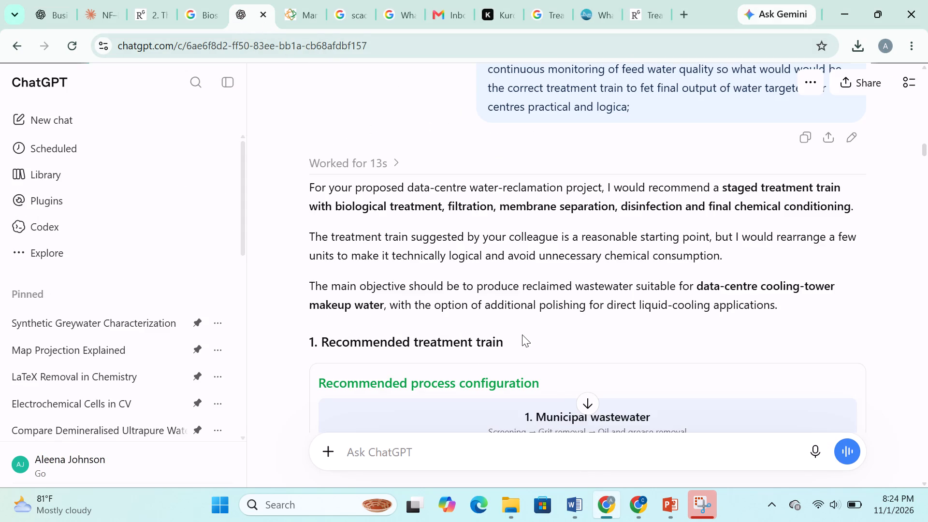
pyautogui.scroll(-11, 522, 334)
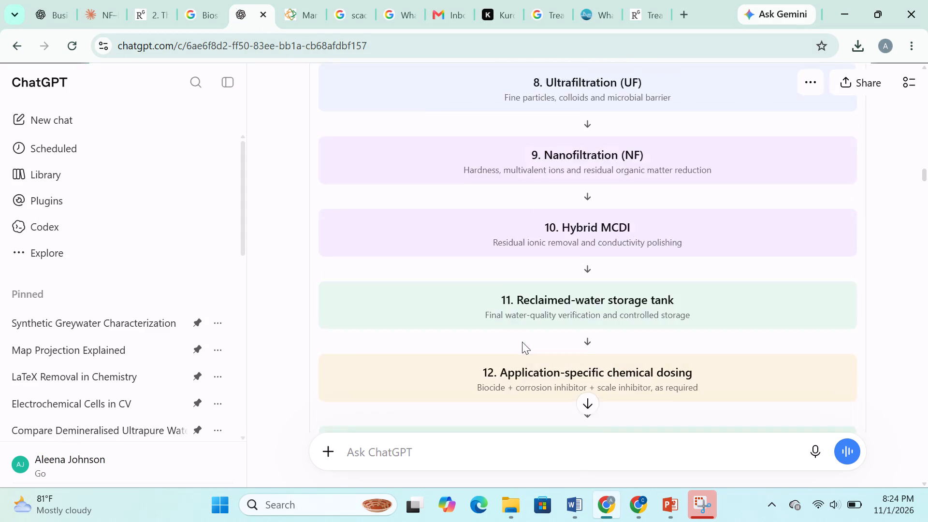
pyautogui.scroll(-20, 522, 342)
pyautogui.scroll(-13, 522, 342)
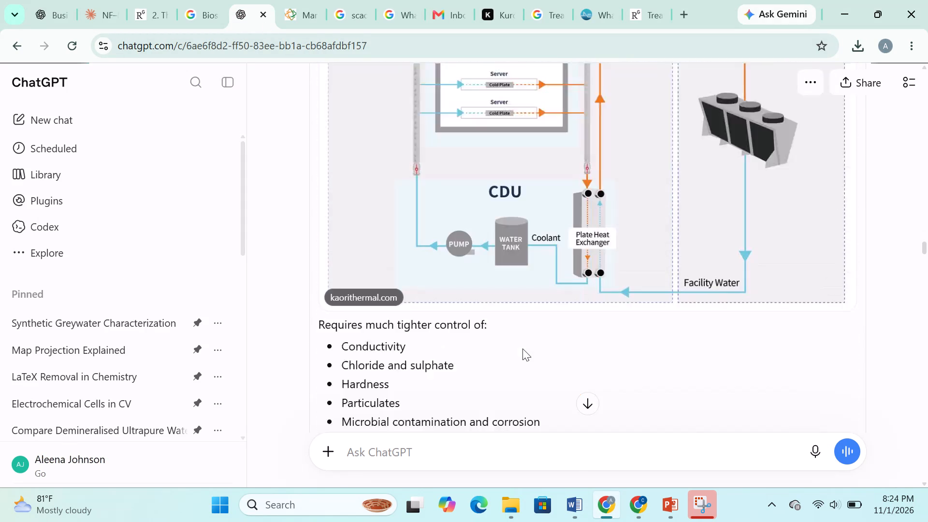
pyautogui.scroll(-20, 522, 348)
pyautogui.scroll(-11, 522, 348)
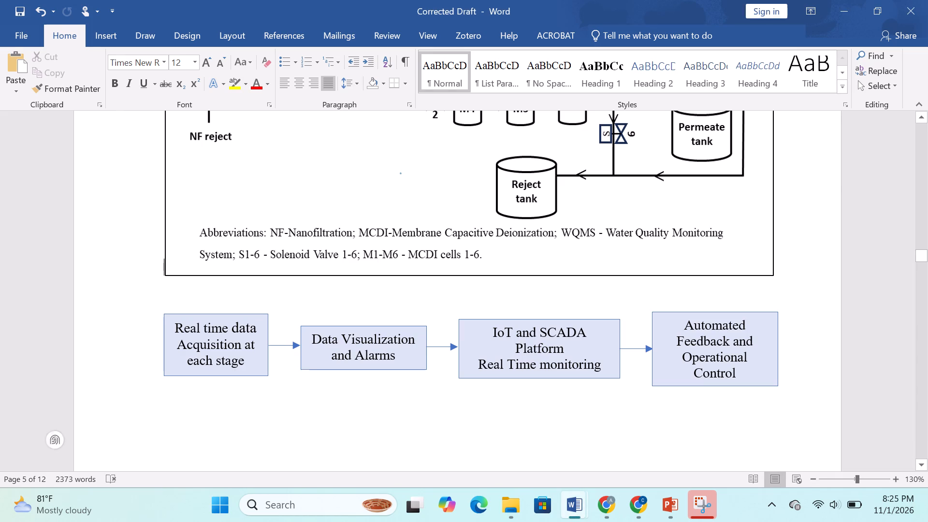
pyautogui.click(203, 307)
pyautogui.press('Return')
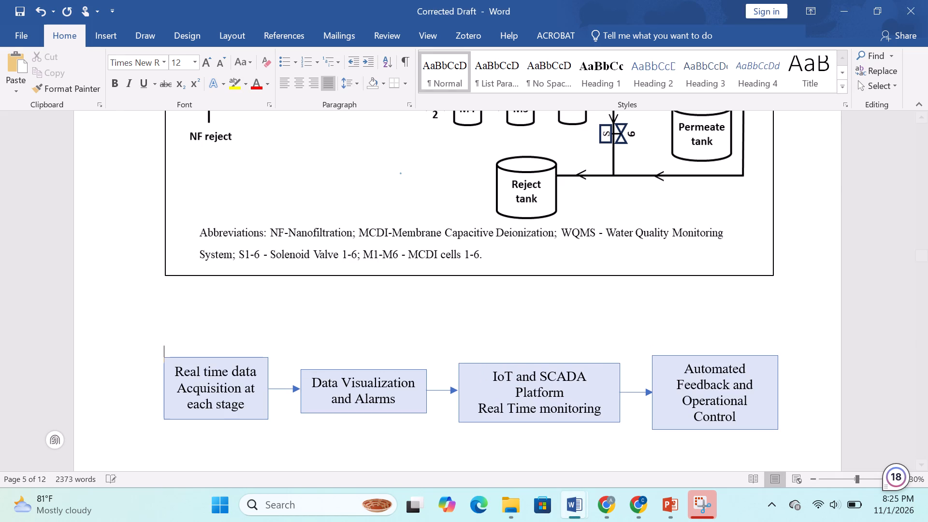
pyautogui.click(155, 302)
pyautogui.hotkey('ctrl', 'v')
# Restore the missing initial C of "Continuous" in the pasted heading.
pyautogui.click(165, 316)
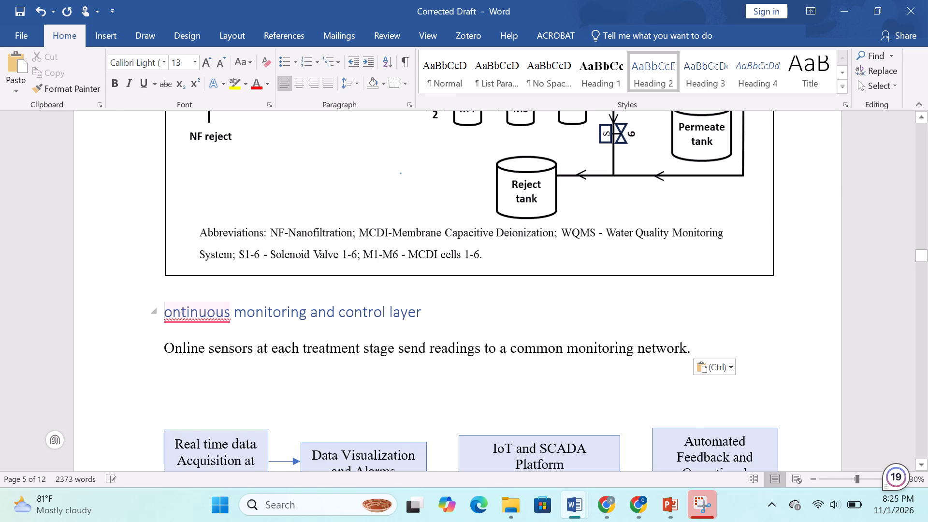
pyautogui.click(214, 362)
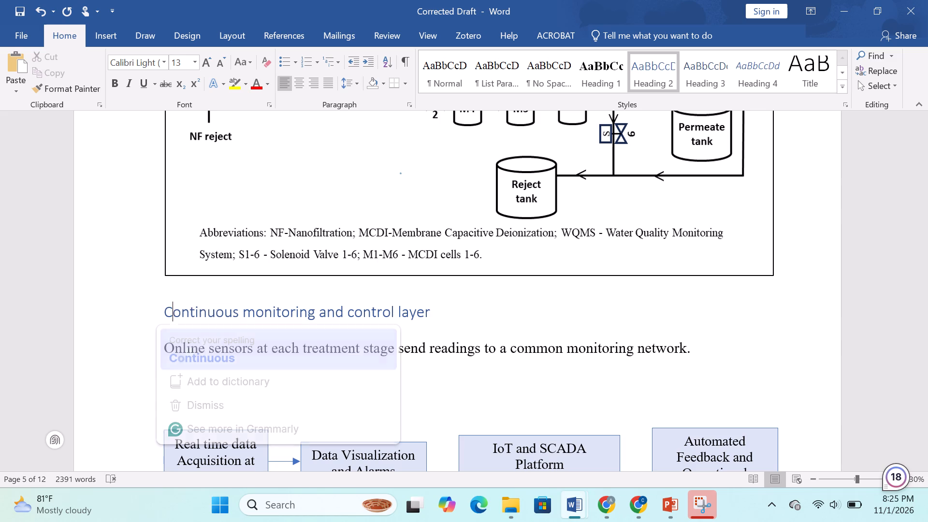
# Set the pasted heading and its online-sensors sentence in Times New Roman.
pyautogui.moveTo(720, 343); pyautogui.dragTo(157, 320)
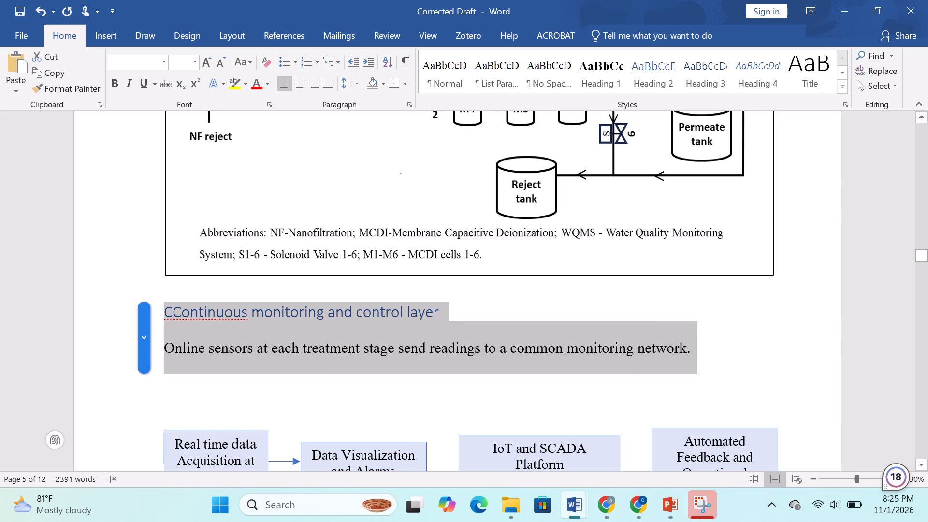
pyautogui.click(162, 62)
pyautogui.click(156, 136)
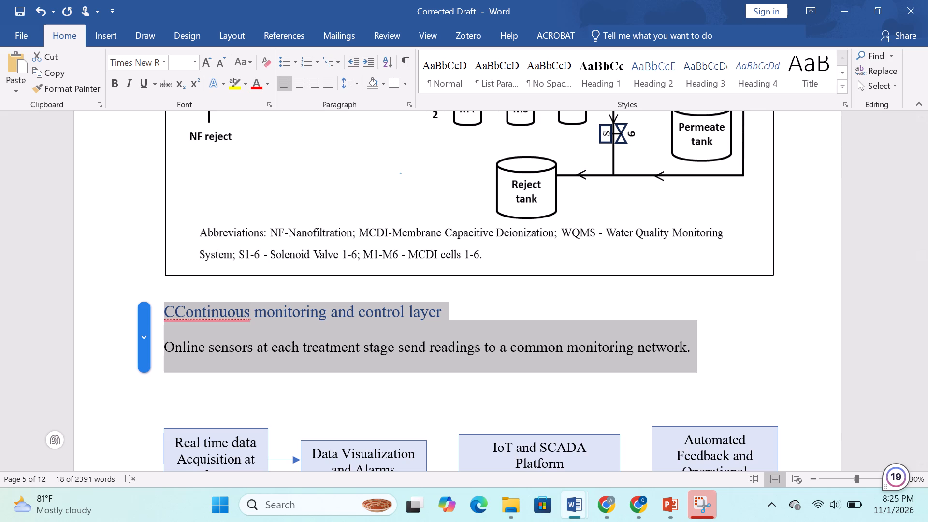
# Correct the misspelled "CContinuous" in the heading to "Continuous".
pyautogui.click(183, 305)
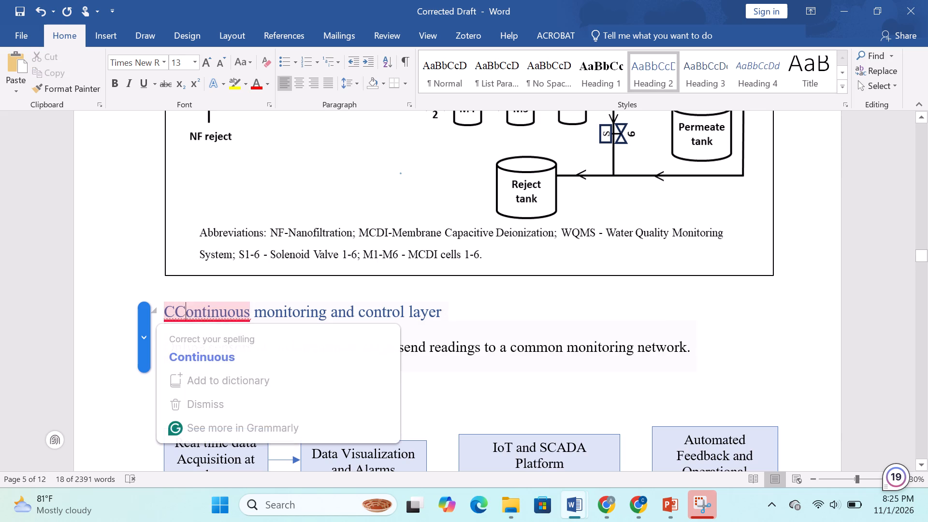
pyautogui.click(187, 340)
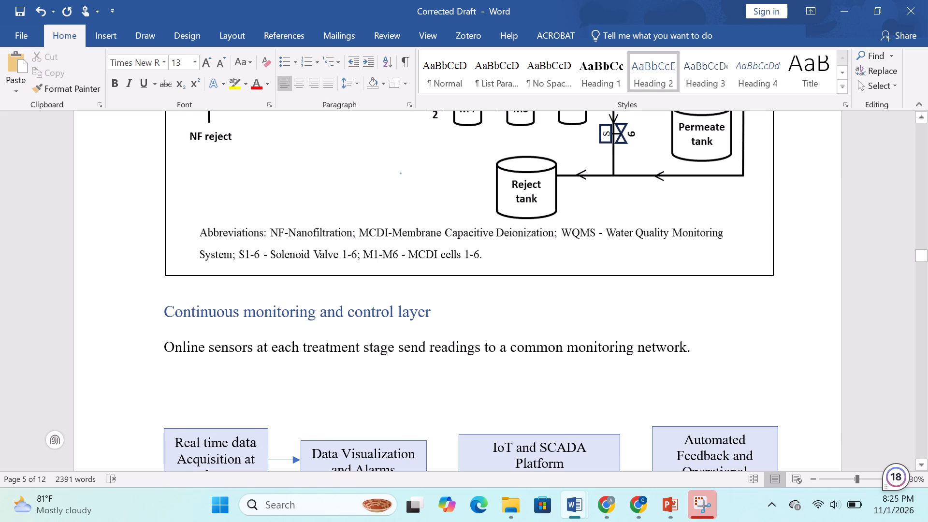
# Format the "Continuous monitoring and control layer" heading in black, bold text.
pyautogui.moveTo(453, 310); pyautogui.dragTo(247, 305)
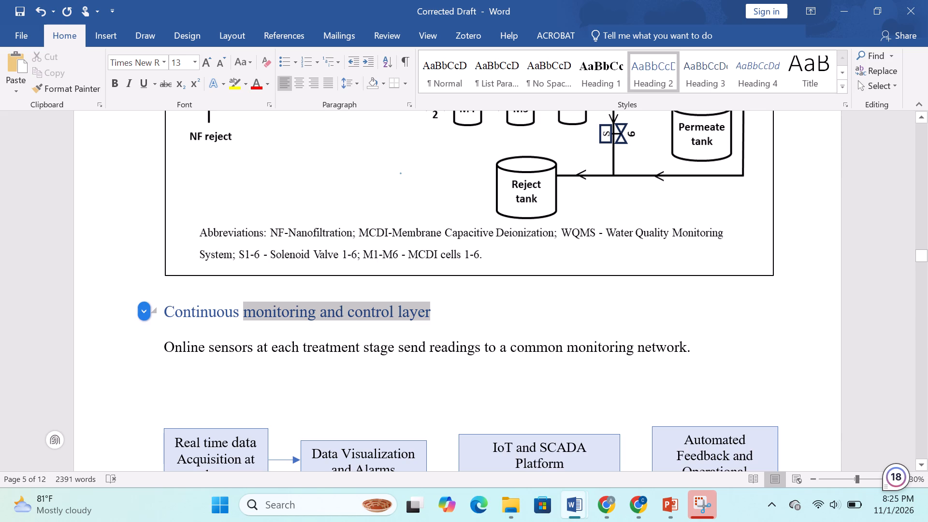
pyautogui.moveTo(247, 305); pyautogui.dragTo(188, 306)
pyautogui.click(266, 86)
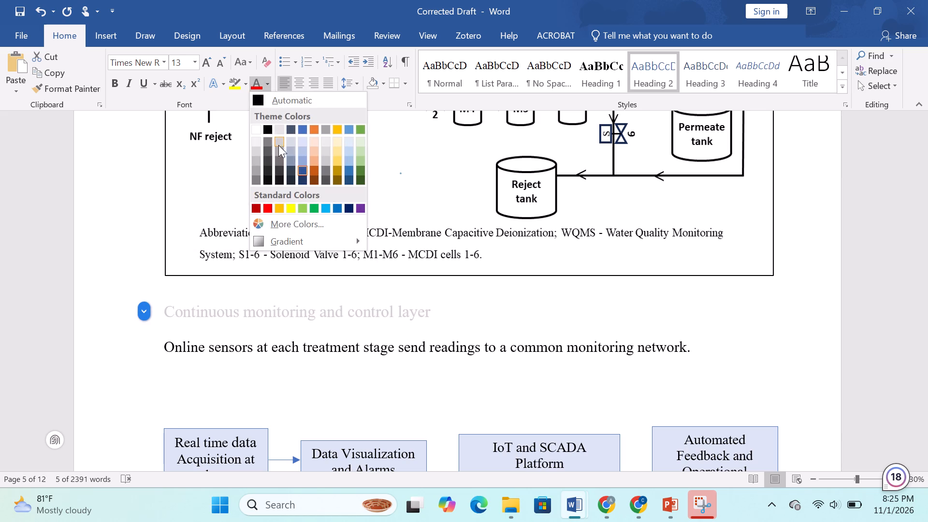
pyautogui.click(264, 130)
pyautogui.click(111, 84)
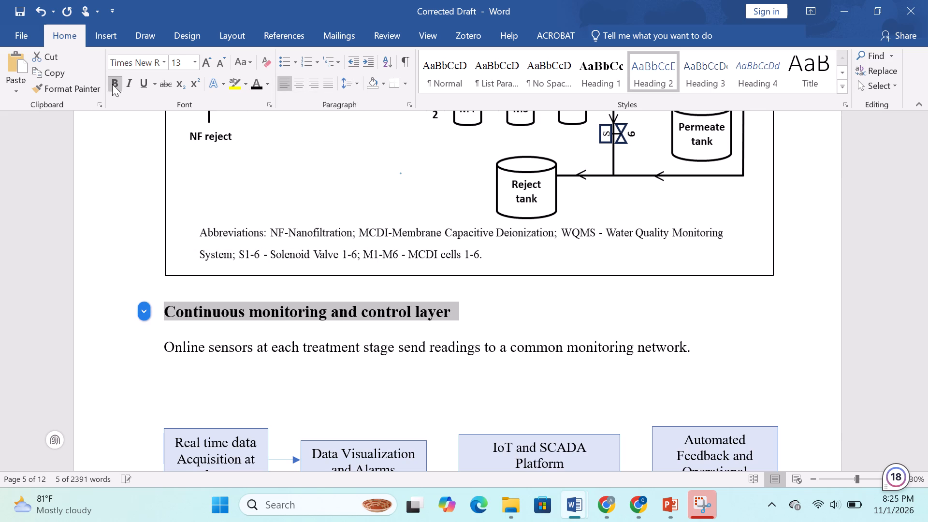
pyautogui.click(365, 328)
# Delete the blank line between the online-sensors sentence and the monitoring flowchart.
pyautogui.click(194, 421)
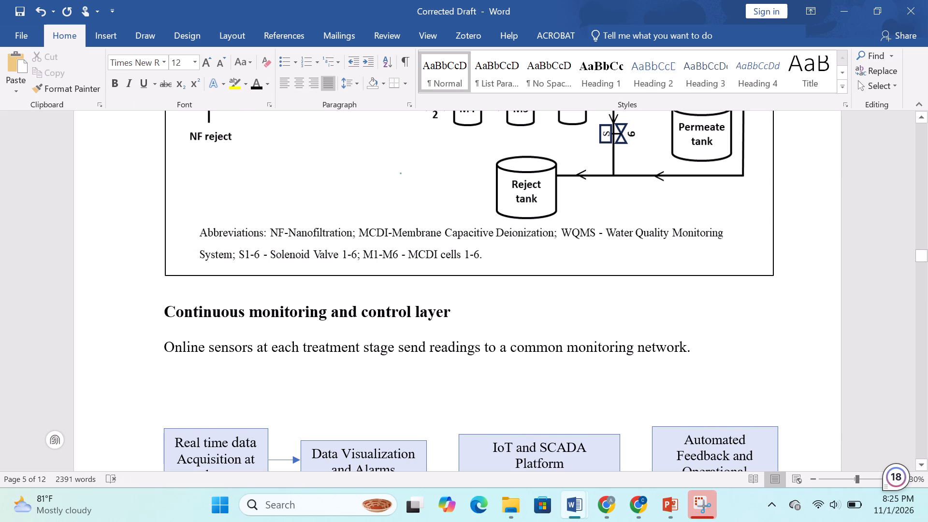
pyautogui.press('BackSpace')
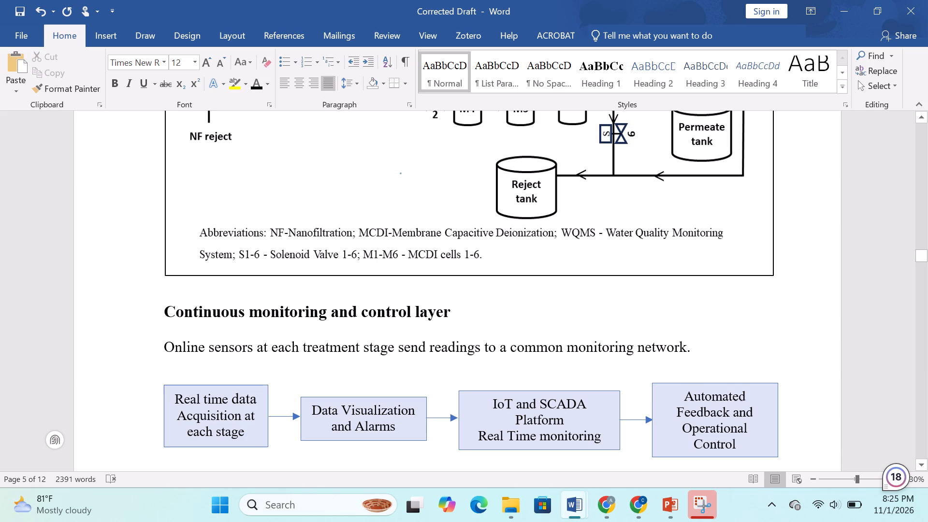
# Examine the layout of the NF-MCDI process diagram, the monitoring heading and the monitoring flowchart on page 5.
pyautogui.scroll(-5, 268, 336)
pyautogui.scroll(5, 306, 343)
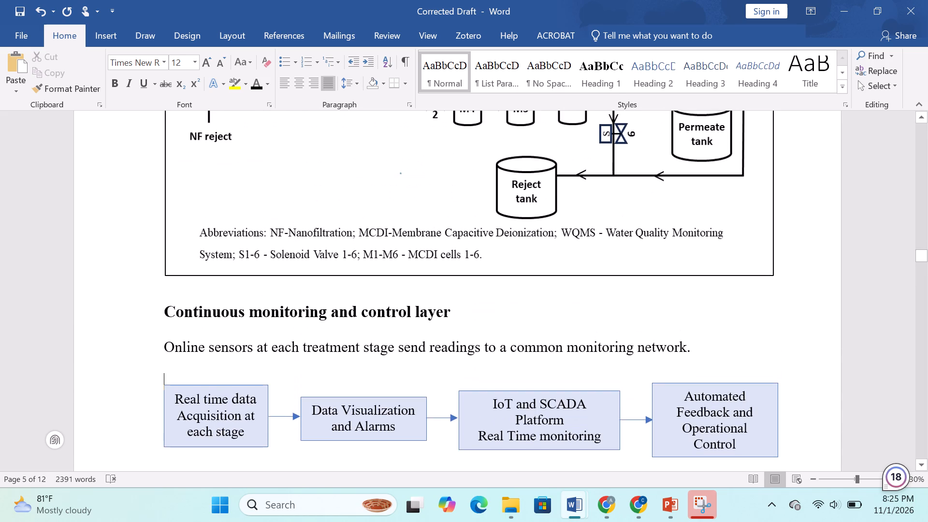
pyautogui.scroll(1, 308, 343)
pyautogui.keyDown('ctrl'); pyautogui.scroll(-4, 308, 343); pyautogui.keyUp('ctrl')
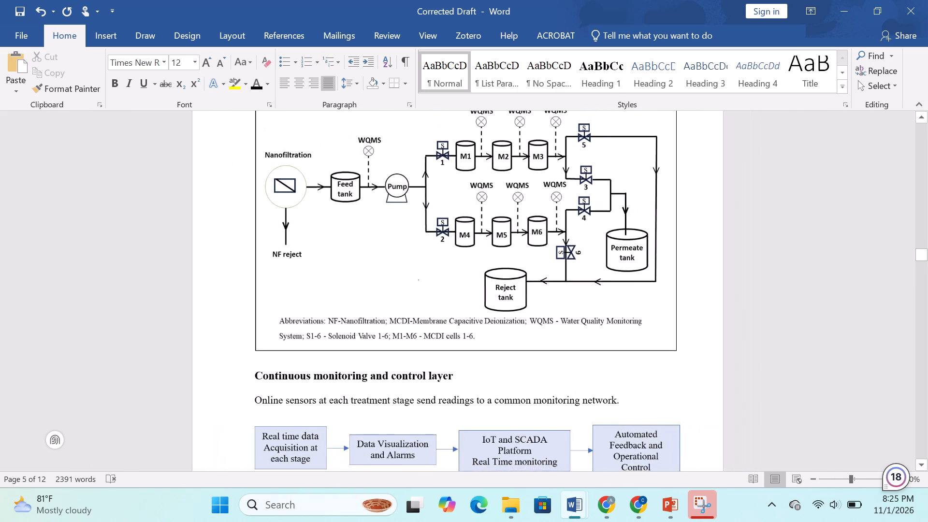
pyautogui.scroll(-2, 309, 344)
pyautogui.keyDown('ctrl'); pyautogui.scroll(-1, 309, 344); pyautogui.keyUp('ctrl')
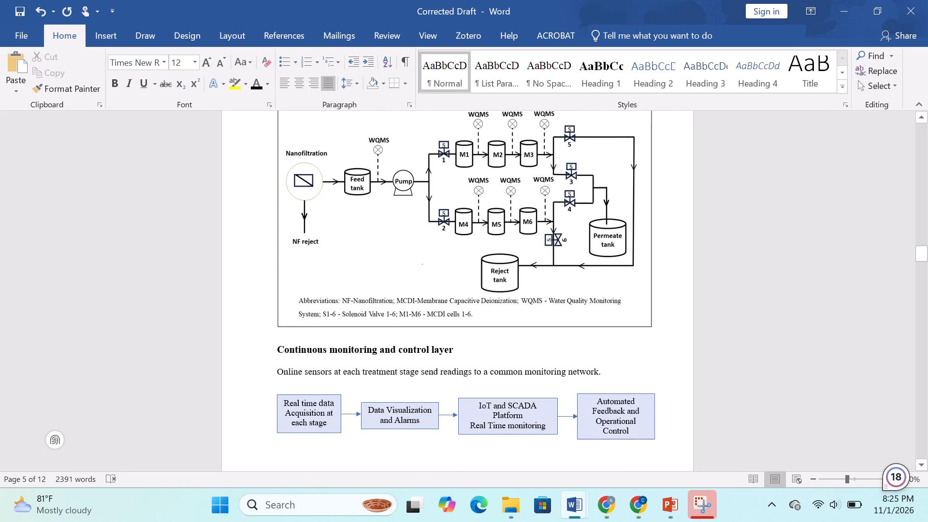
pyautogui.moveTo(196, 380); pyautogui.dragTo(533, 413)
pyautogui.click(675, 303)
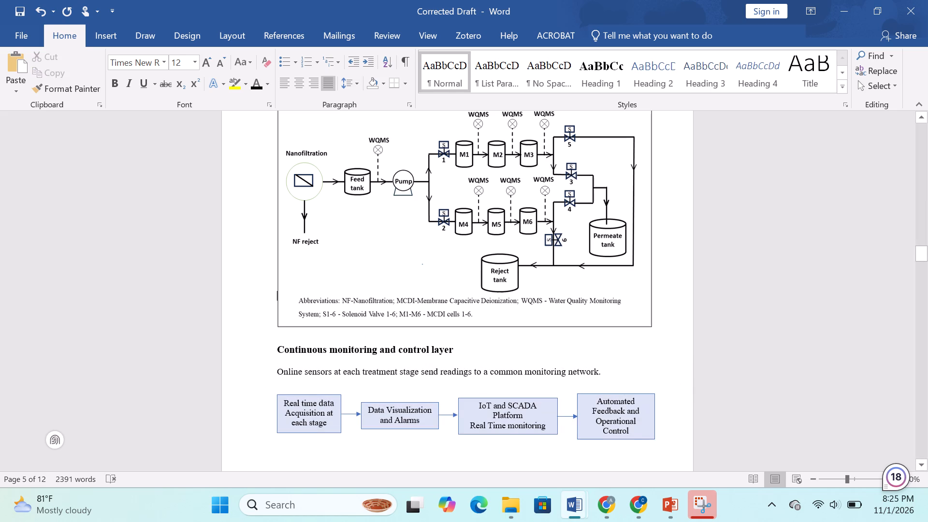
pyautogui.click(537, 407)
pyautogui.click(325, 405)
pyautogui.click(265, 389)
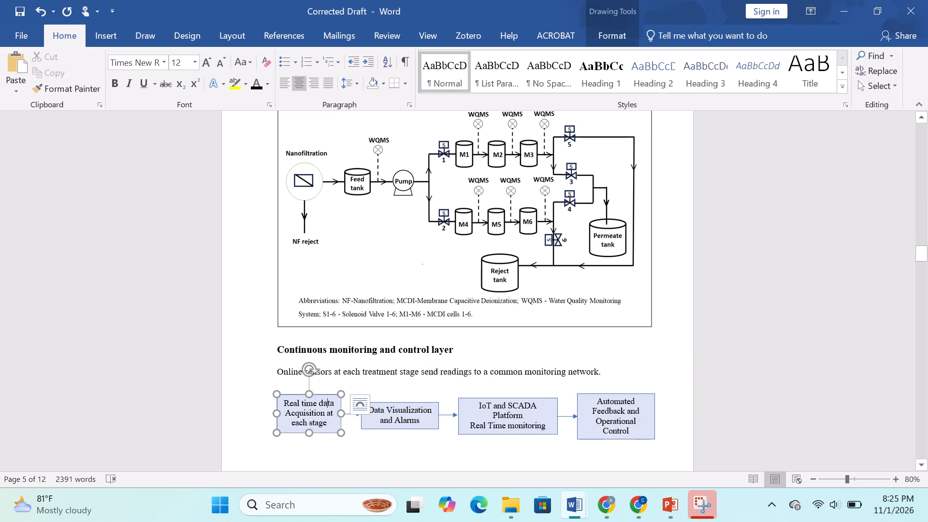
pyautogui.click(263, 380)
pyautogui.click(276, 380)
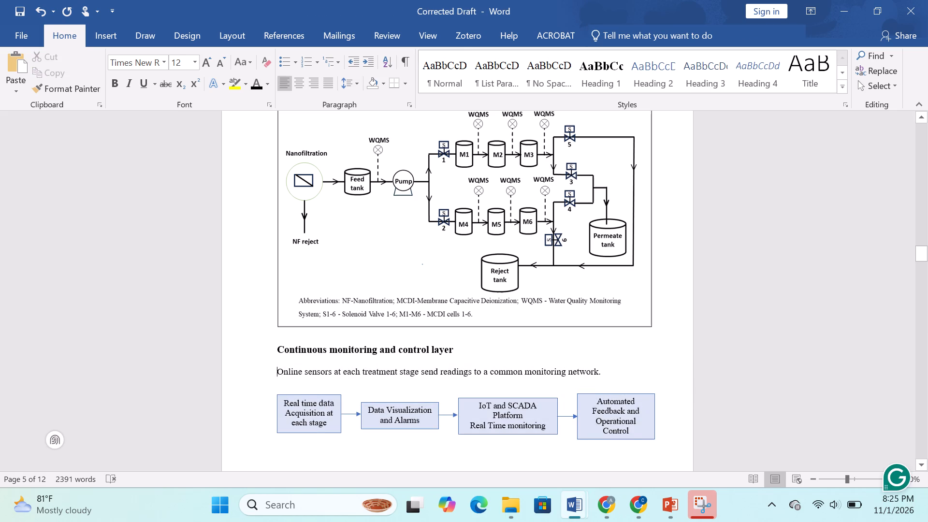
# Slightly reduce the height of the NF-MCDI process diagram picture by moving its bottom edge up, keeping its width.
pyautogui.scroll(4, 286, 375)
pyautogui.click(338, 374)
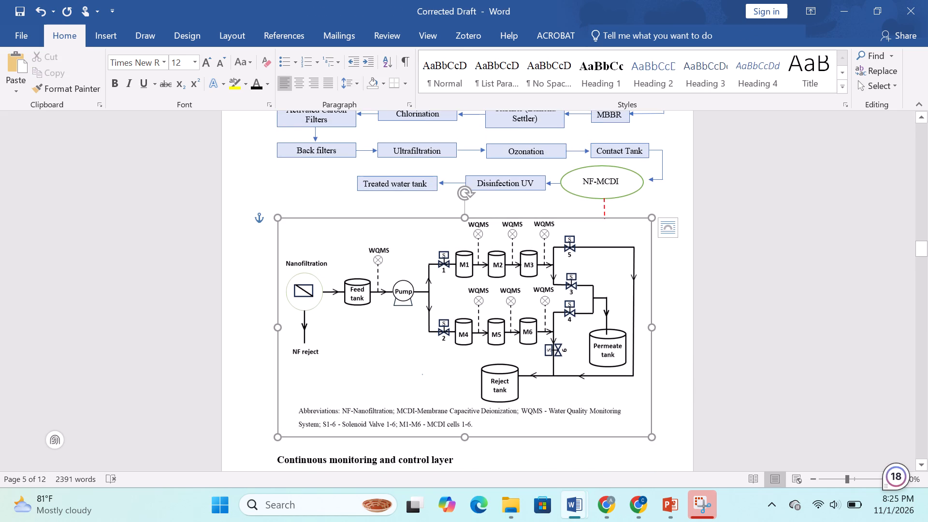
pyautogui.moveTo(466, 436); pyautogui.dragTo(466, 420)
pyautogui.scroll(-1, 464, 420)
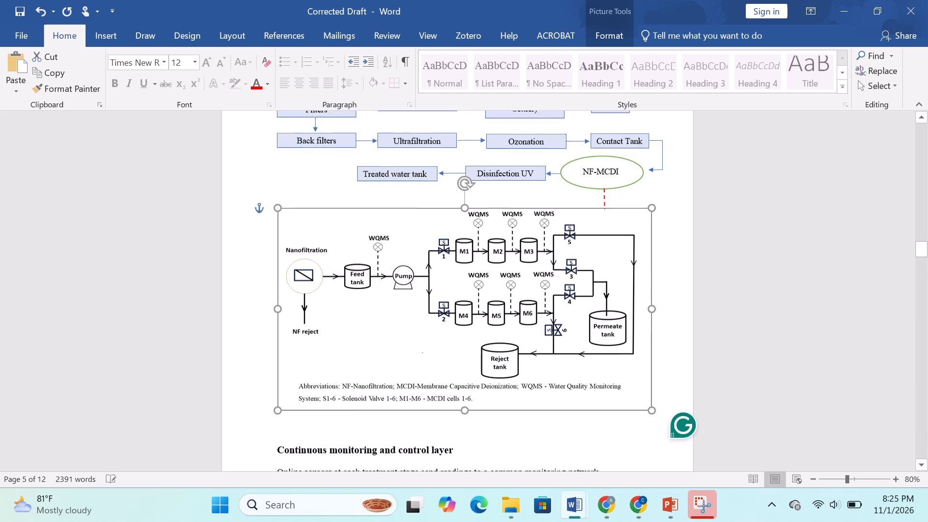
# Tighten the blank space between the process diagram and the "Continuous monitoring and control layer" heading, and save the document.
pyautogui.scroll(-2, 464, 420)
pyautogui.click(277, 376)
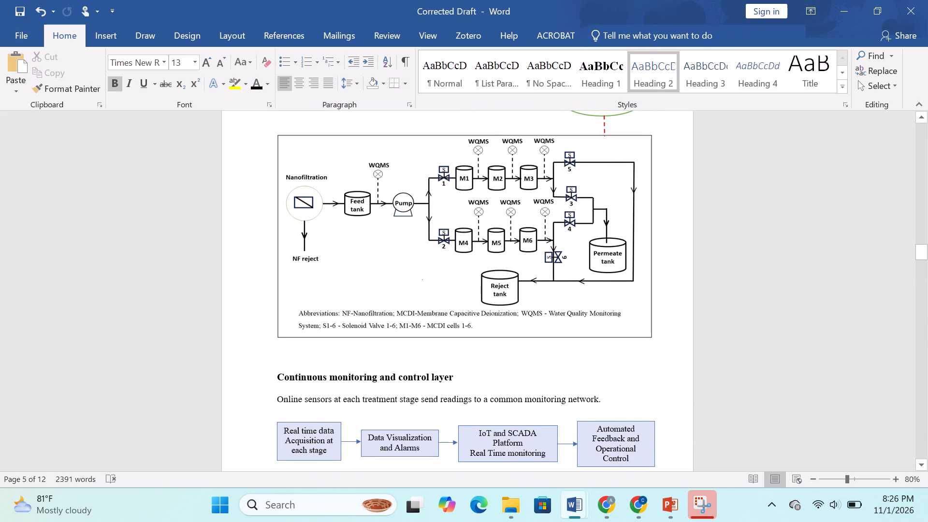
pyautogui.press('BackSpace')
pyautogui.press('Return')
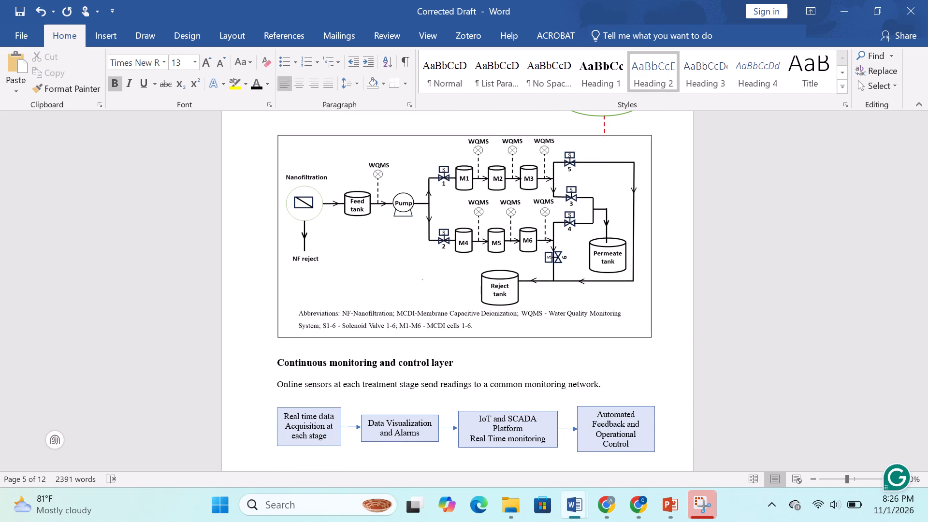
pyautogui.hotkey('ctrl', 's')
# Review page 5 from the municipal wastewater treatment flowchart through the process diagram to the monitoring flowchart.
pyautogui.scroll(10, 620, 344)
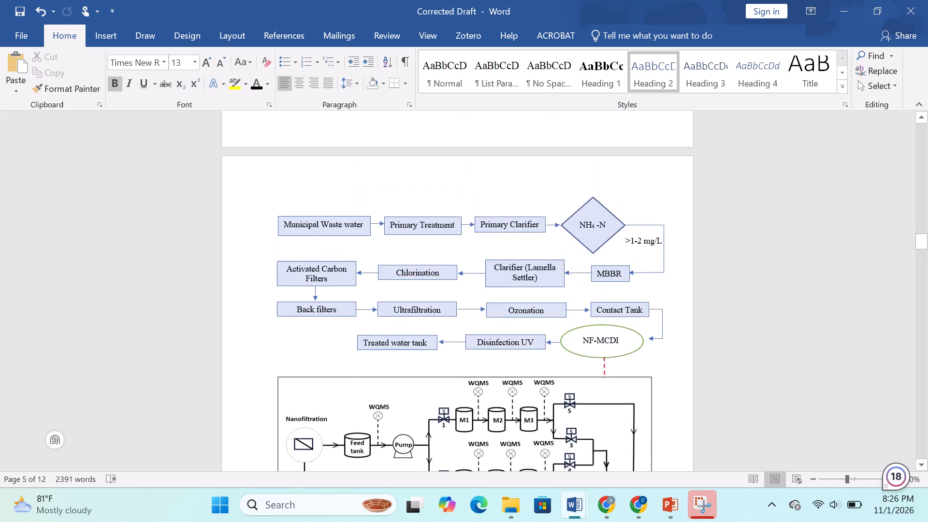
pyautogui.scroll(1, 618, 342)
pyautogui.scroll(-14, 618, 342)
pyautogui.scroll(2, 618, 342)
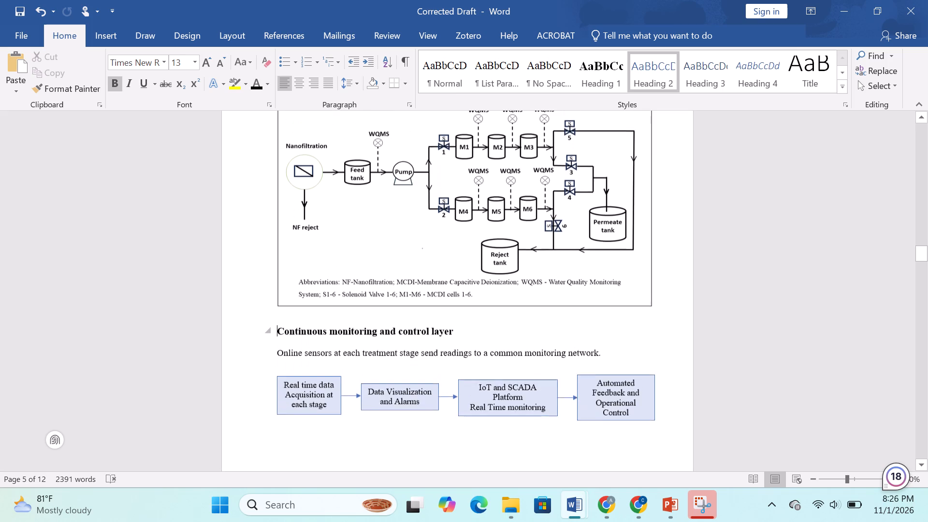
pyautogui.scroll(2, 618, 342)
pyautogui.keyDown('ctrl'); pyautogui.scroll(3, 610, 331); pyautogui.keyUp('ctrl')
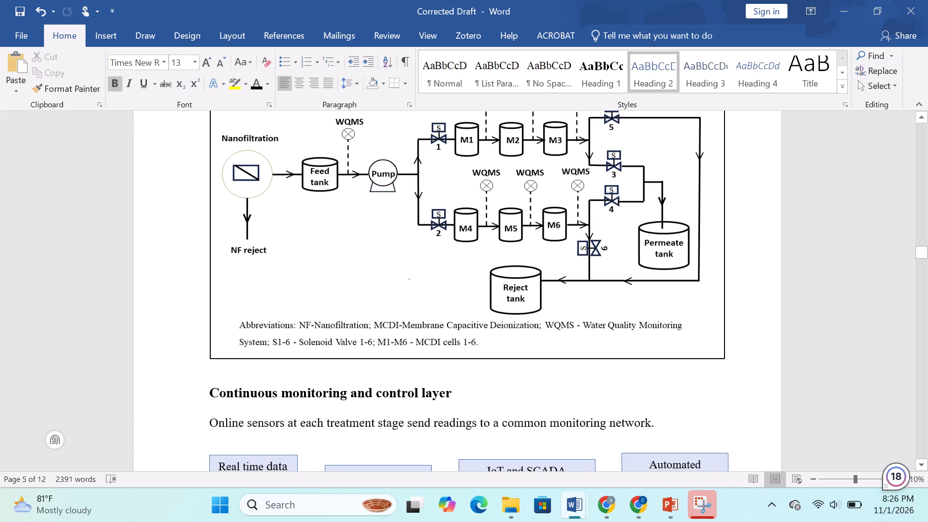
pyautogui.hotkey('ctrl', 's')
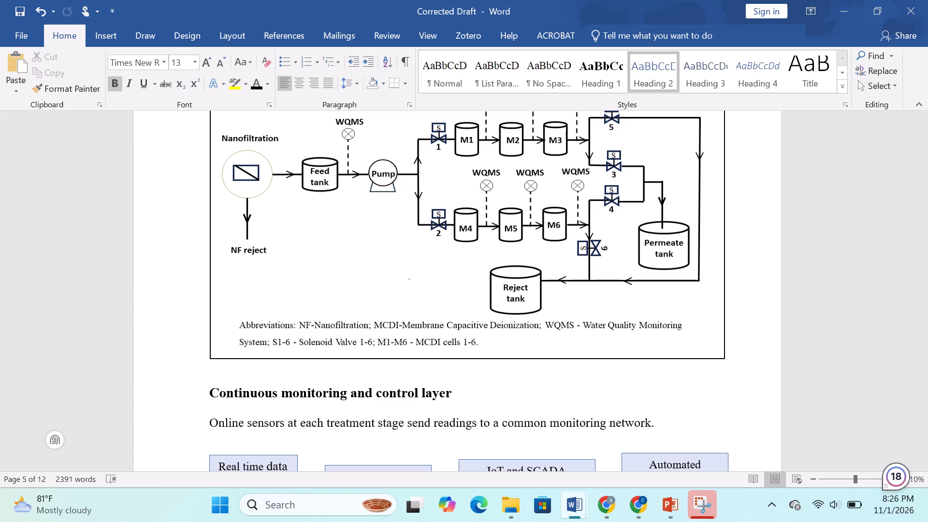